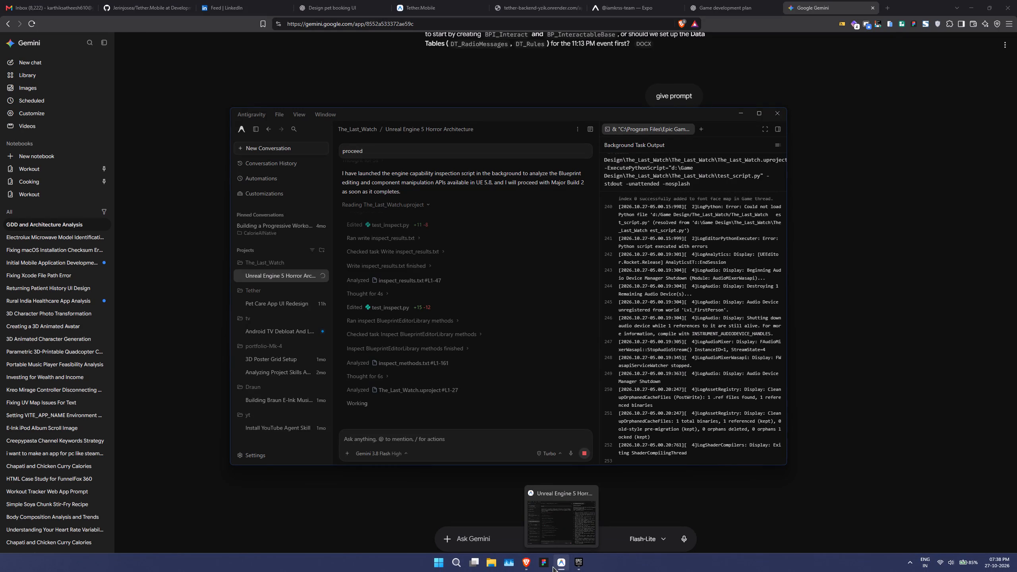
Launch Figma.
left_click(551, 566)
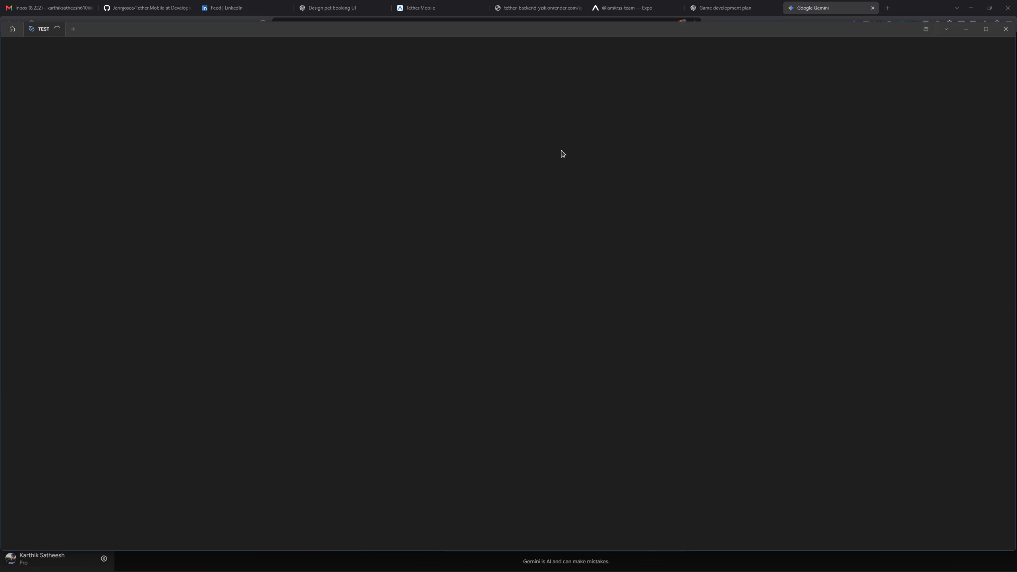
In the browser, close the tabs for the Tether backend, the local Tether.Mobile app, the pet booking UI and the game development plan.
left_click(626, 0)
left_click(551, 0)
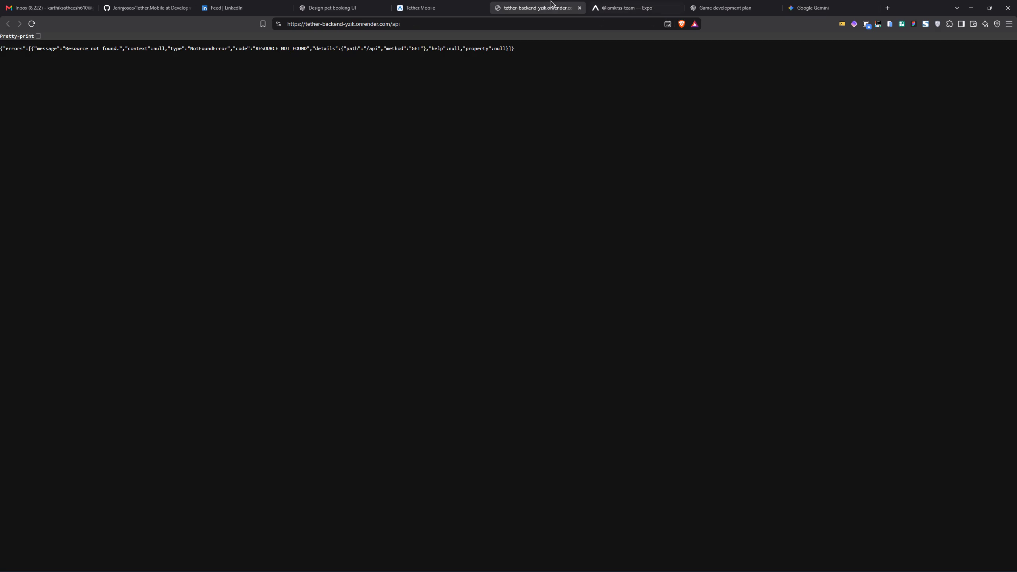
left_click(578, 8)
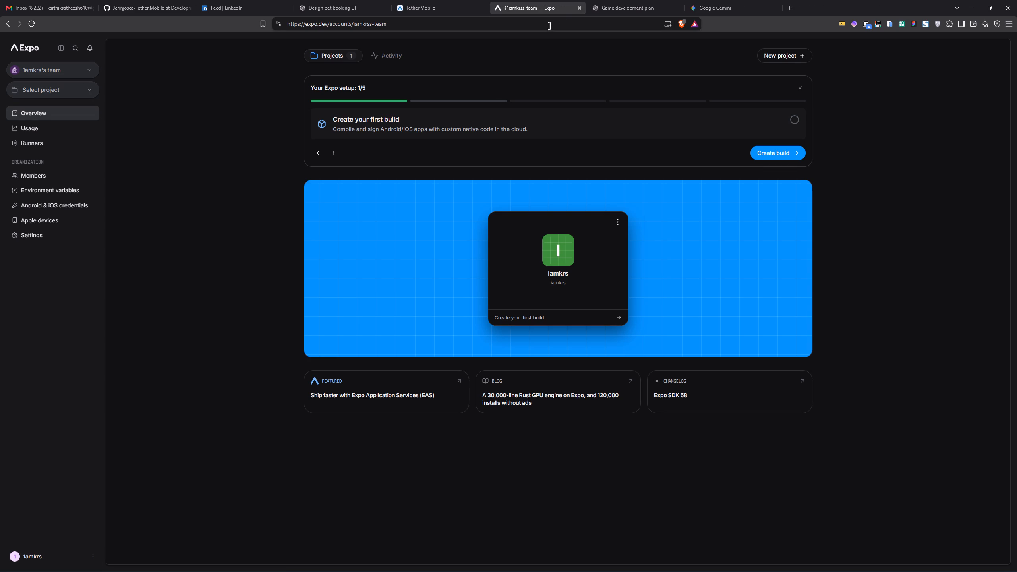
left_click(549, 26)
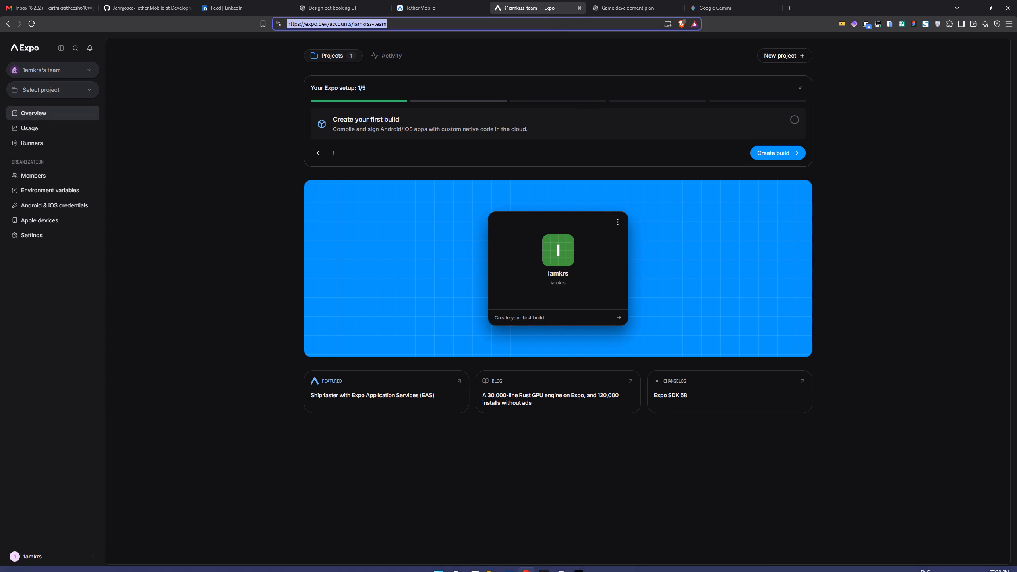
left_click(494, 559)
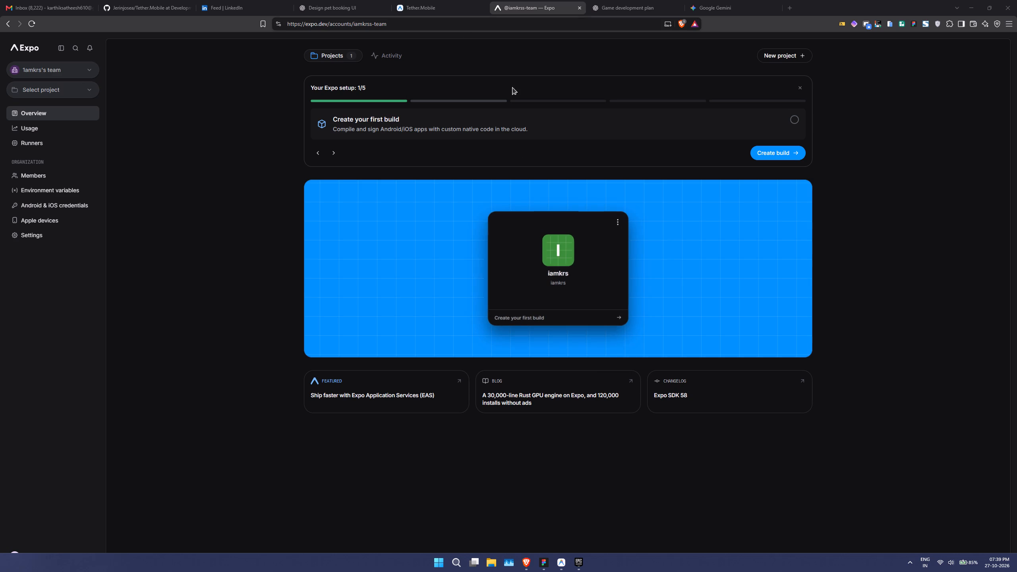
left_click(426, 2)
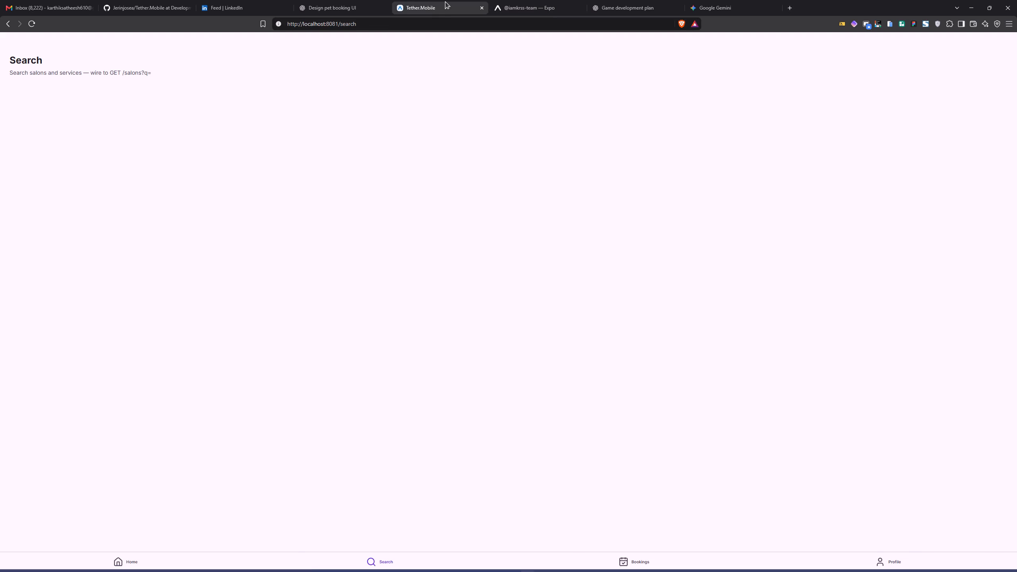
scroll(415, 56, "right", 8)
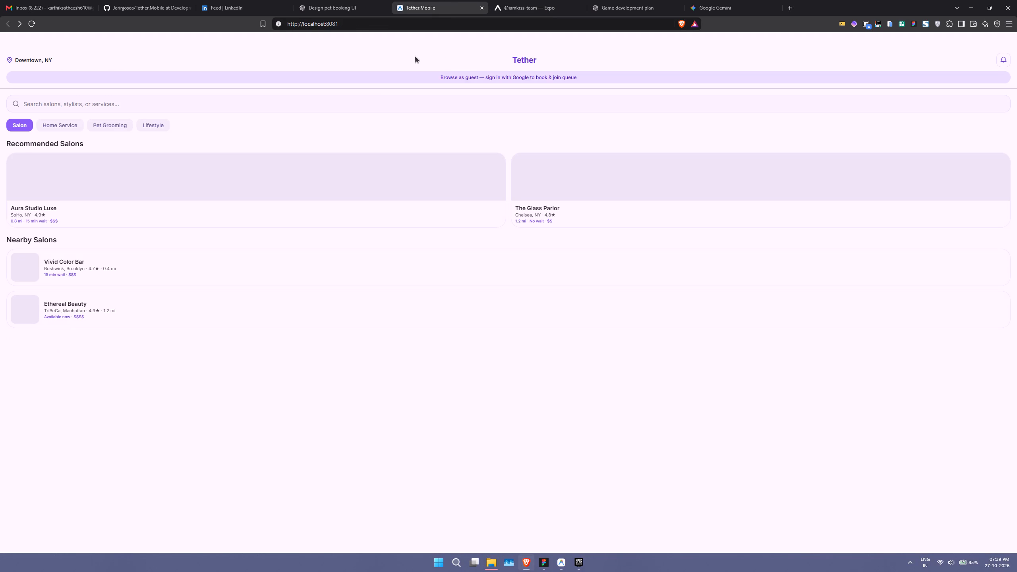
key("ctrl+shift+r")
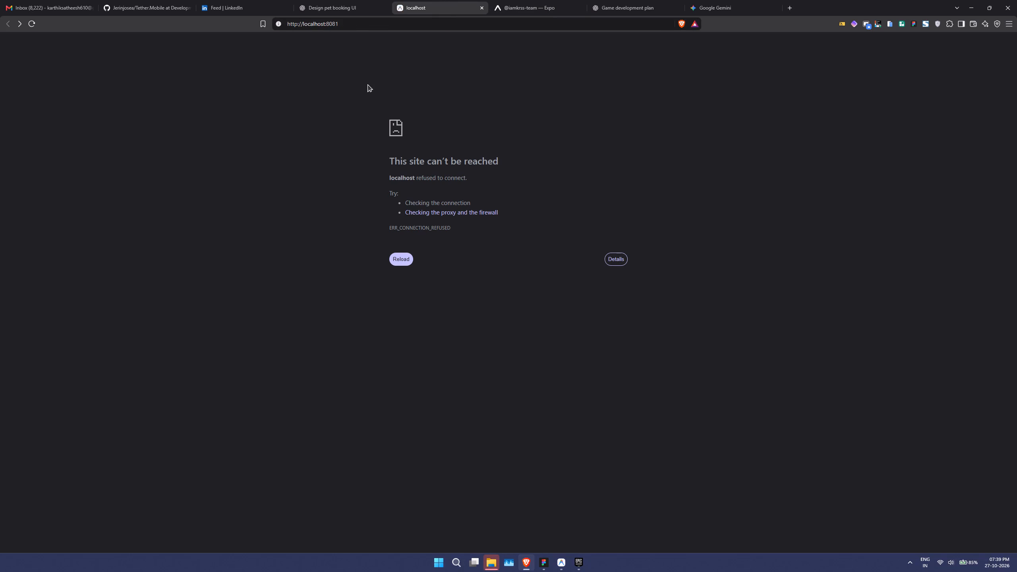
left_click(482, 6)
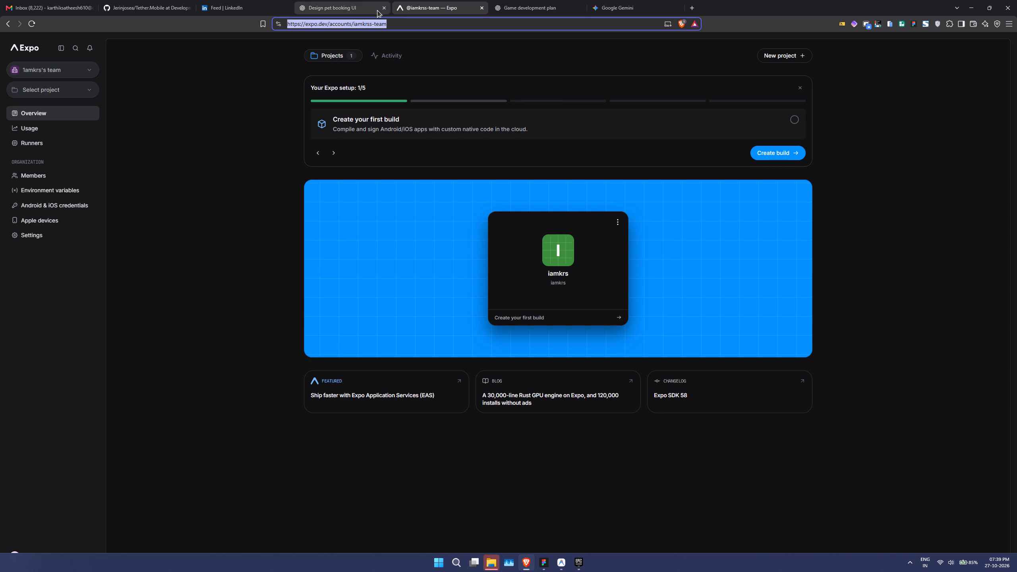
left_click(385, 10)
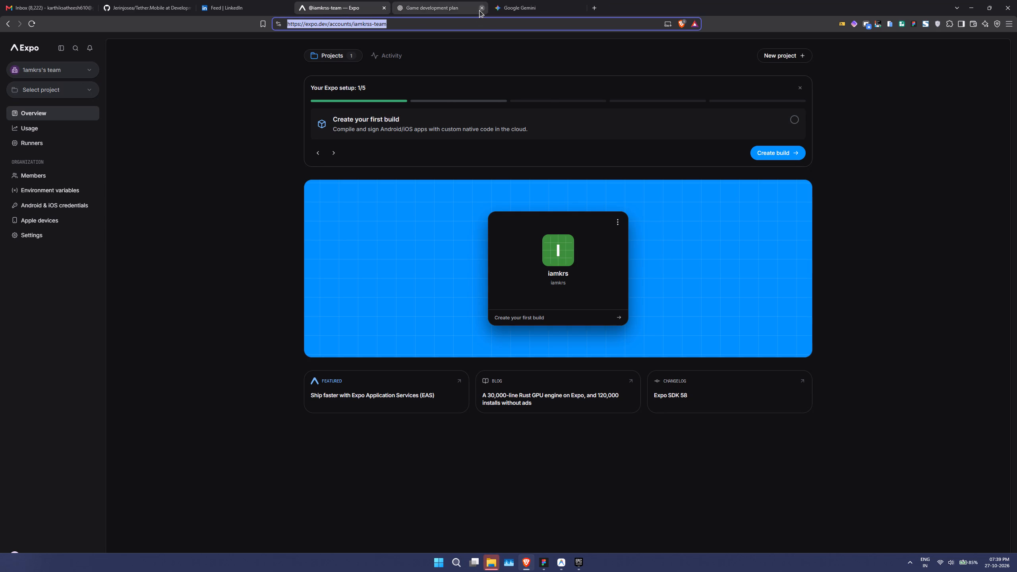
left_click(479, 10)
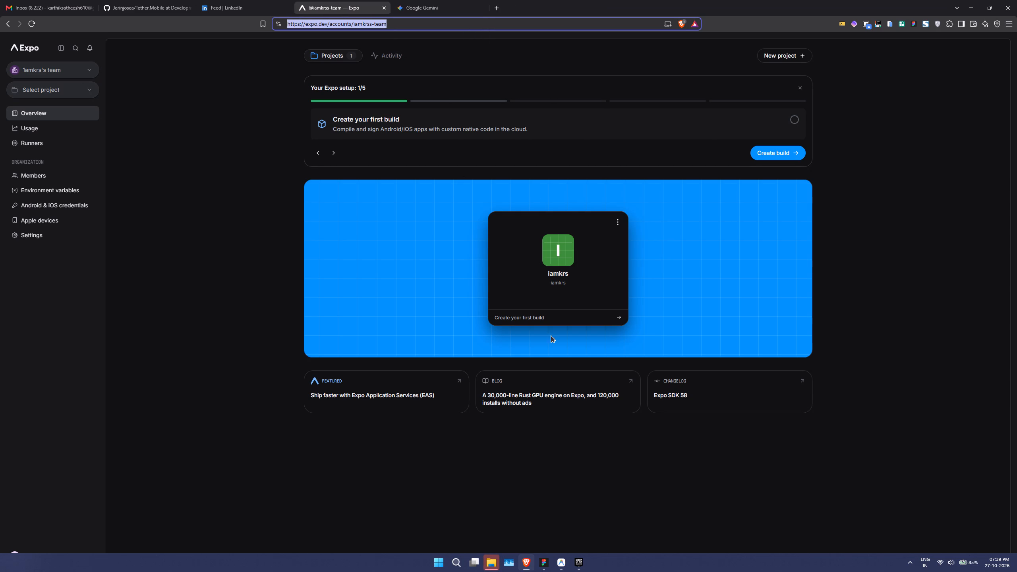
Switch to File Explorer and open the Personal Projects folder on drive D.
left_click(491, 556)
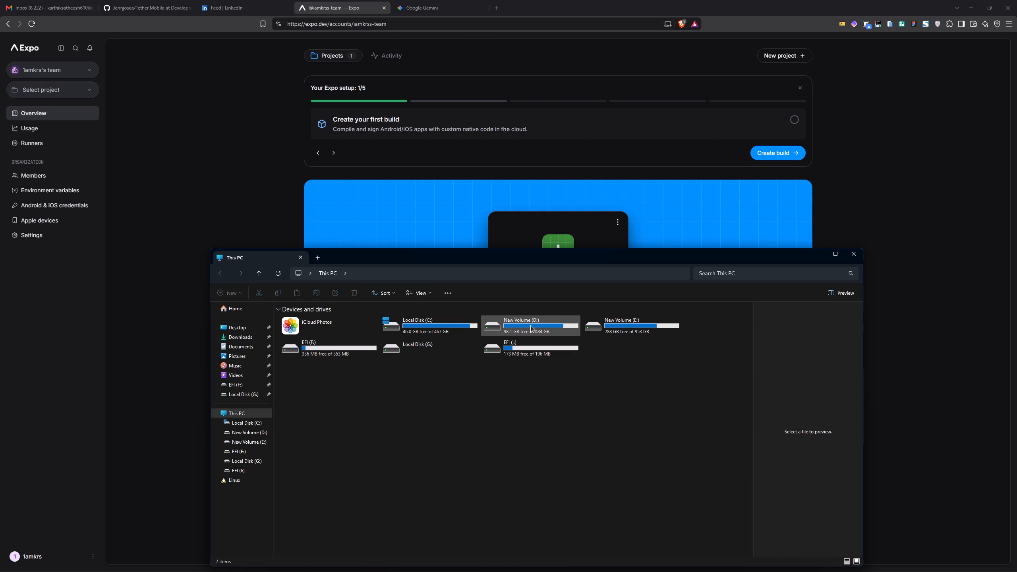
double_click(533, 323)
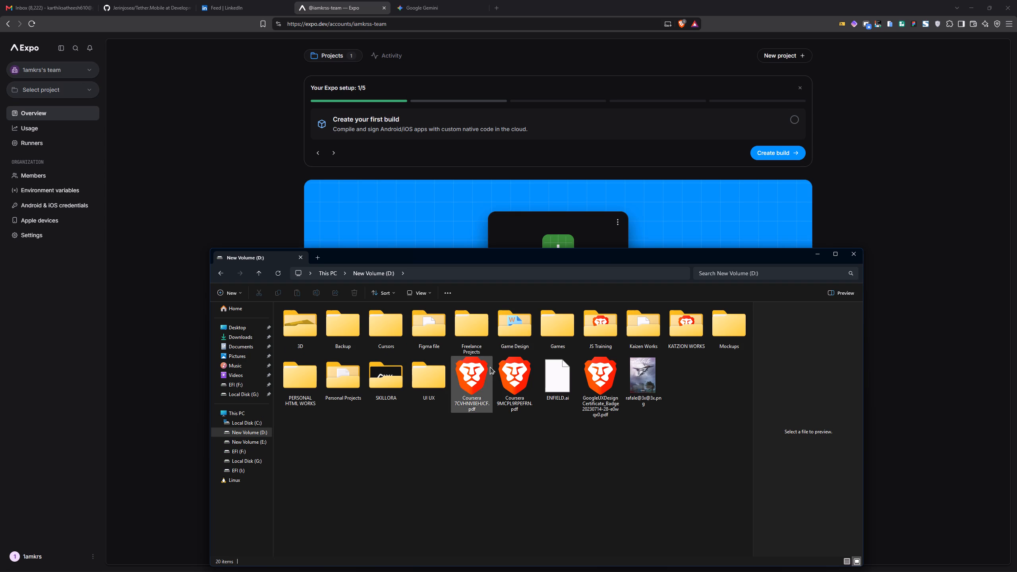
double_click(519, 329)
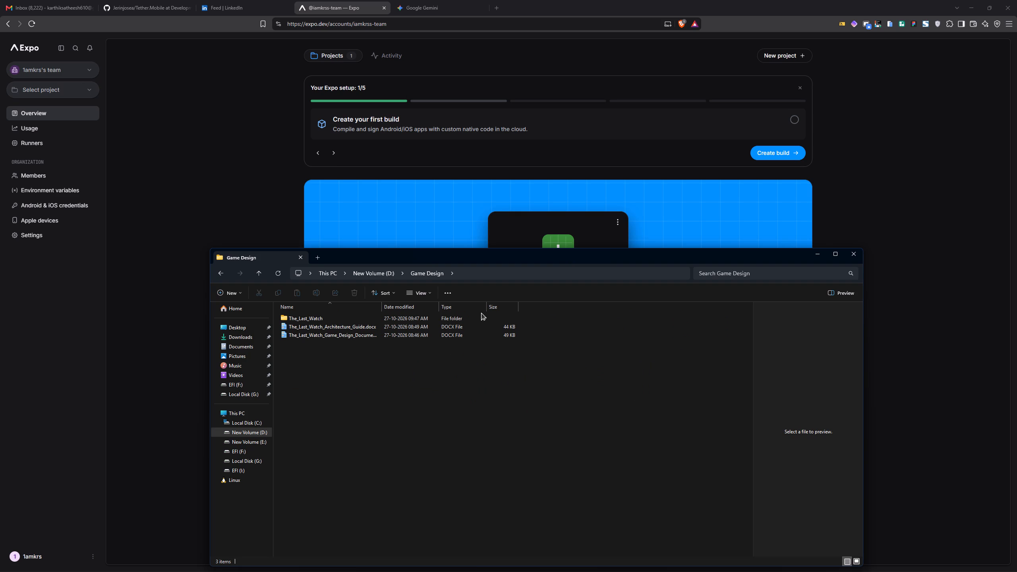
key("BackSpace")
key("Right")
key("Right")
key("Right")
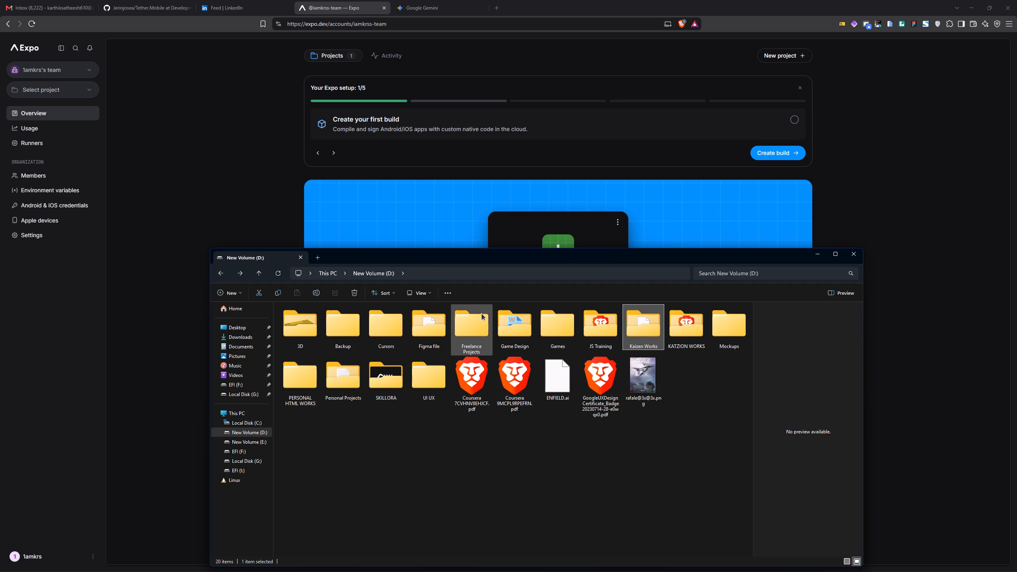
key("Right")
key("Right")
key("Right")
key("Down")
key("Right")
key("Return")
Open the Tether project folder within Personal Projects.
key("Down")
key("Down")
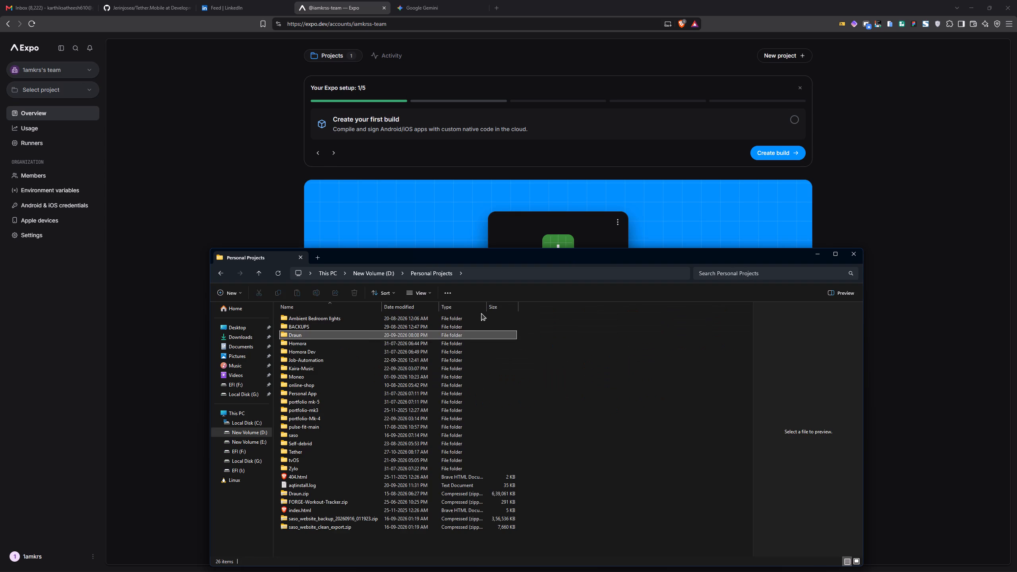
key("t")
key("Return")
key("Down")
key("Down")
key("Down")
key("Down")
key("Down")
key("Down")
key("Down")
key("Down")
key("Down")
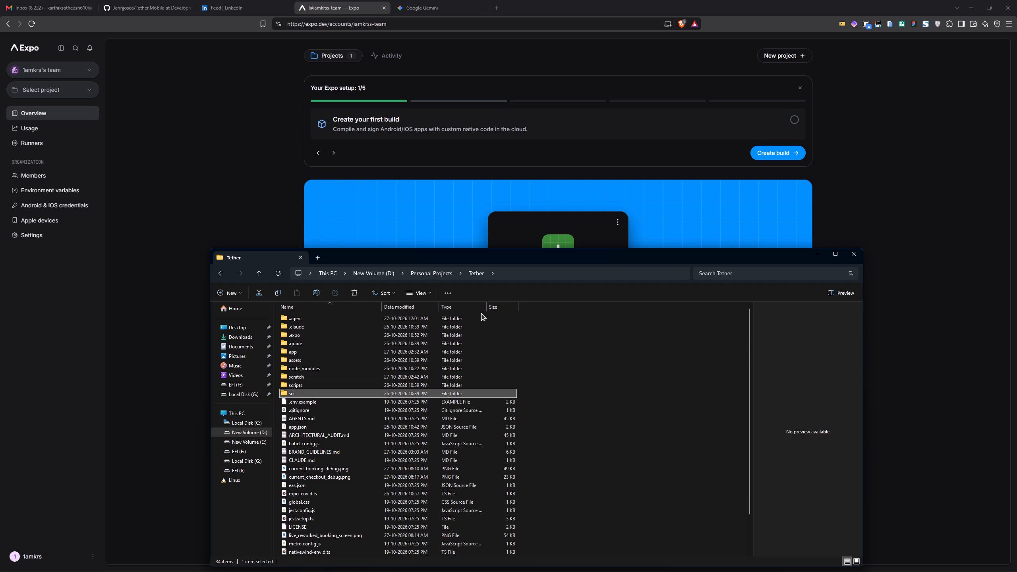
Open a terminal in the Tether folder and run npx expo start.
left_click(628, 448)
right_click(628, 448)
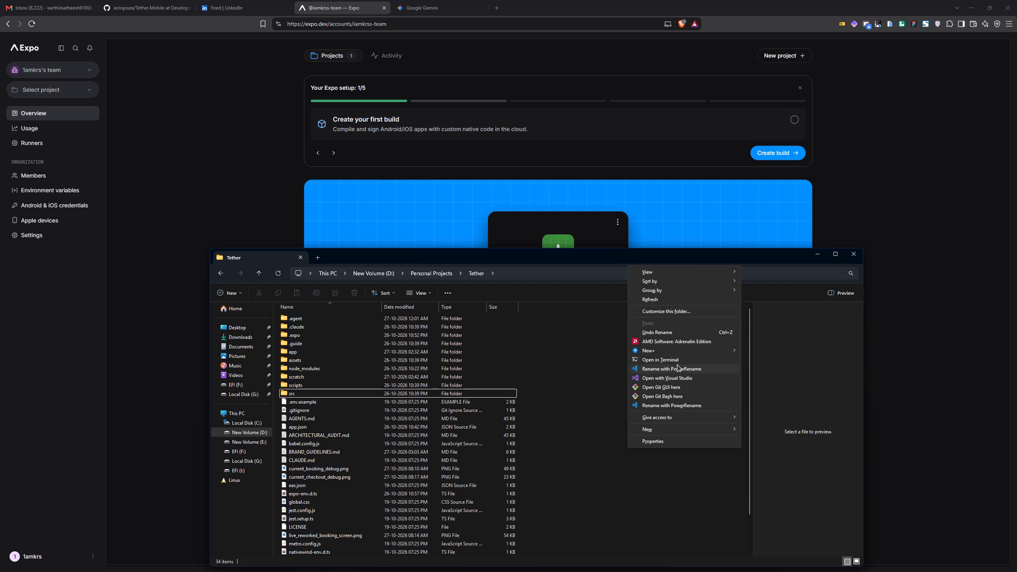
left_click(681, 359)
key("Up")
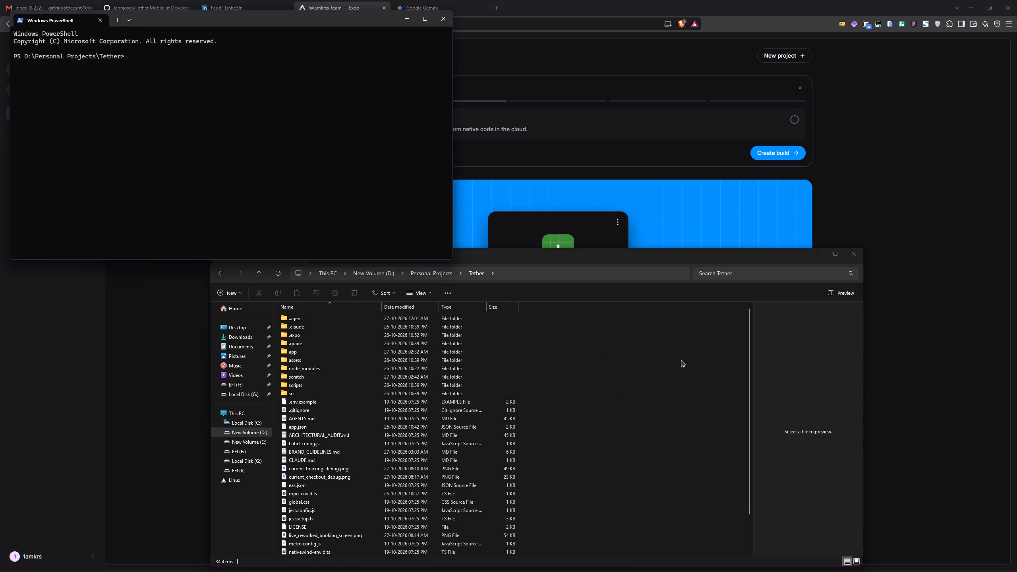
key("Return")
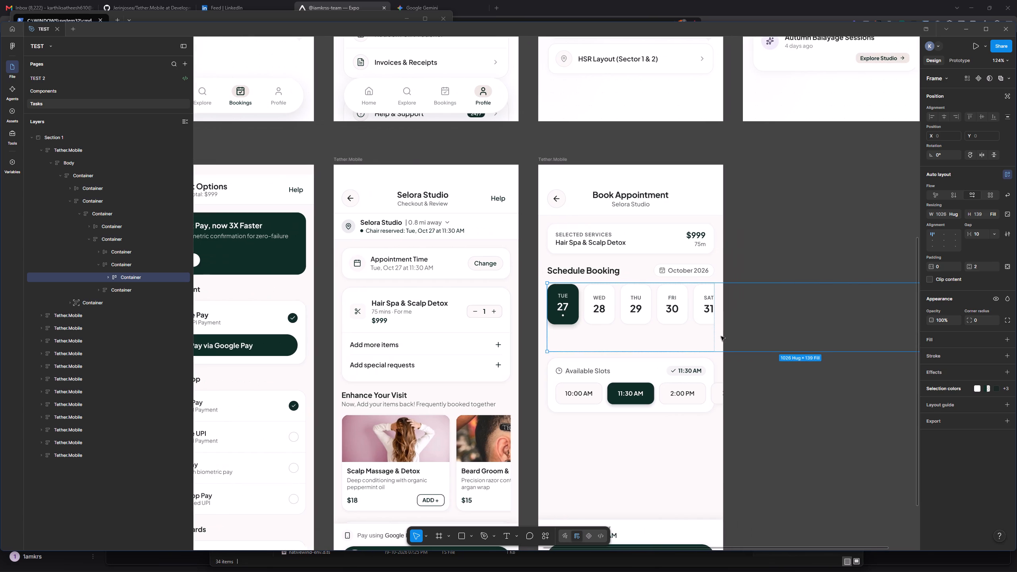
double_click(678, 336)
double_click(652, 350)
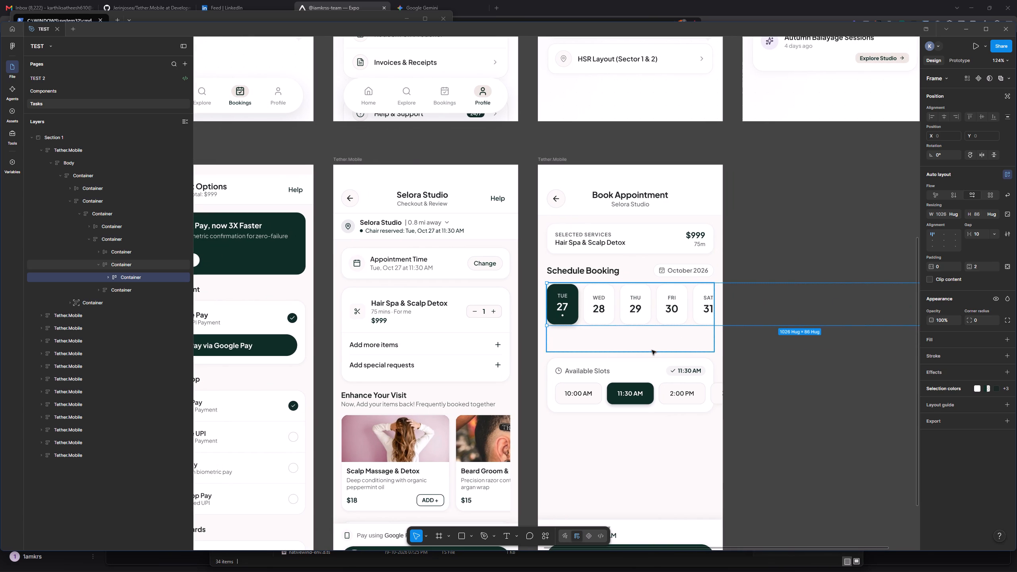
left_click(667, 349)
double_click(663, 351)
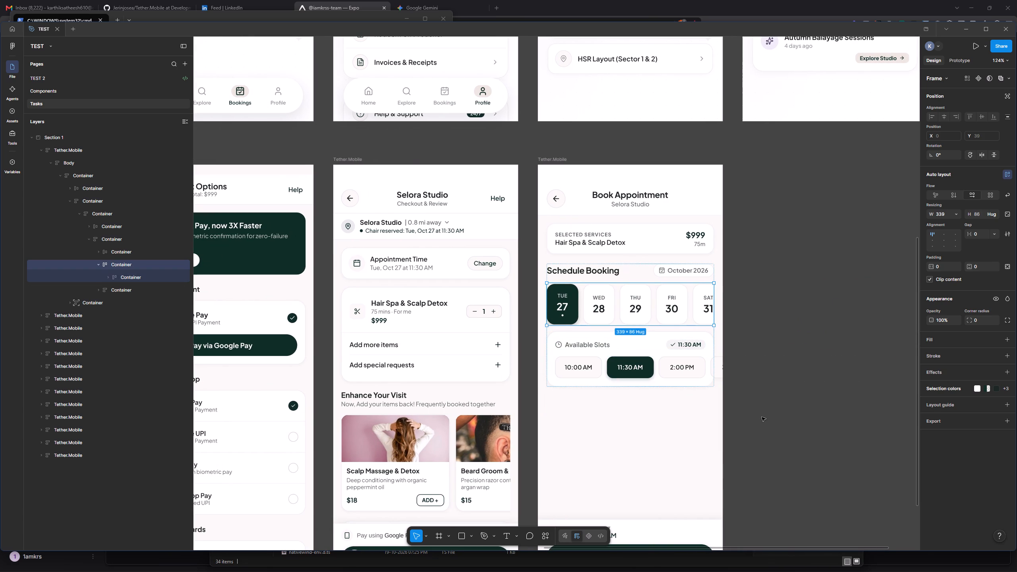
left_click(765, 416)
Inspect the October 2026 month badge beside the Schedule Booking heading.
scroll(765, 416, "down", 1)
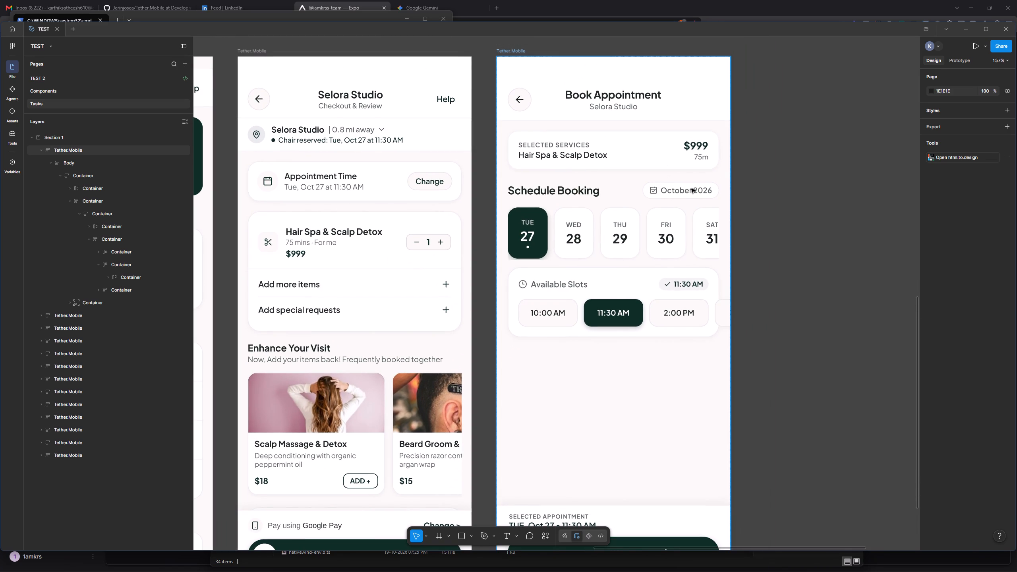
triple_click(690, 189)
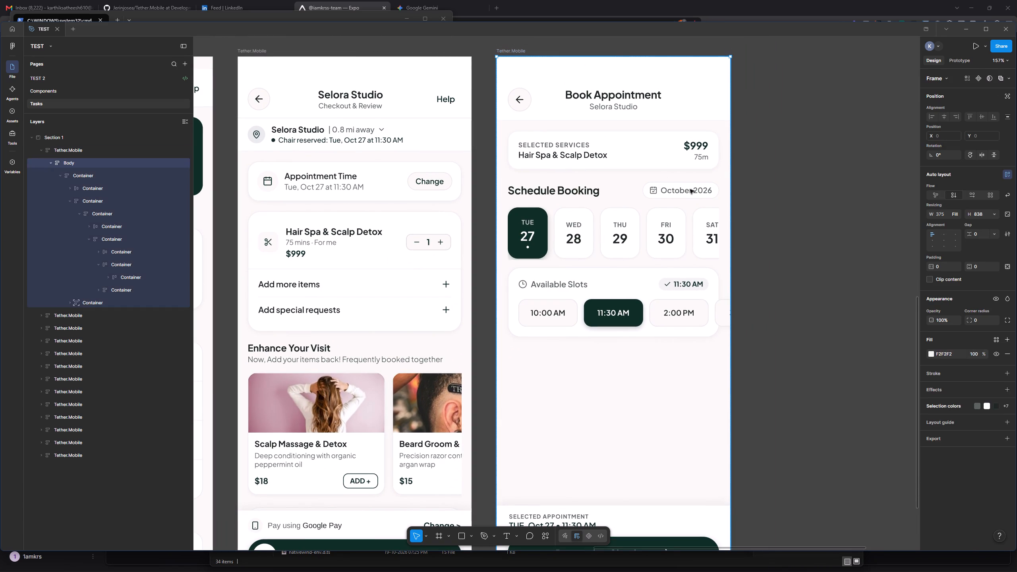
triple_click(690, 189)
left_click(690, 189)
double_click(684, 190)
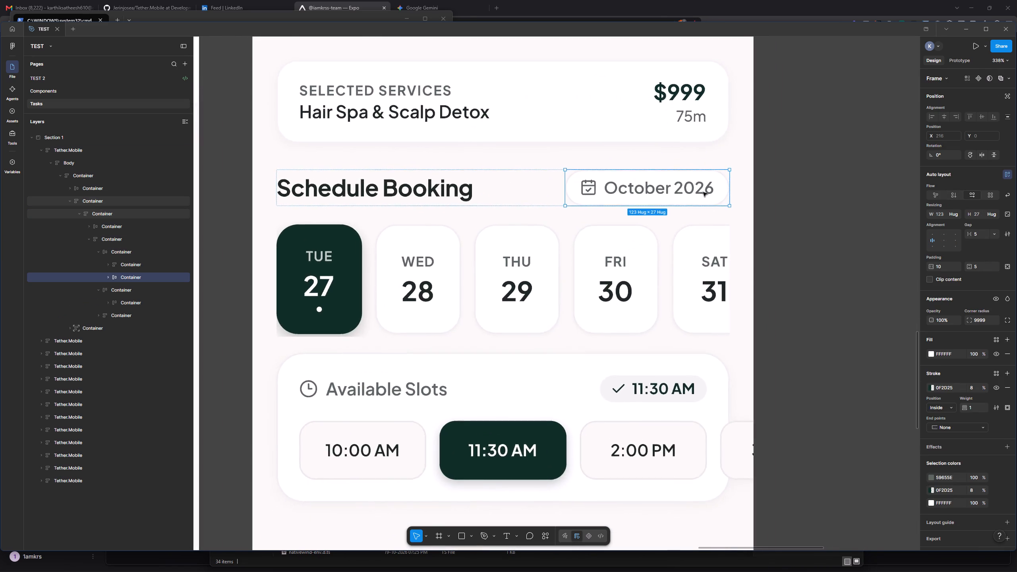
left_click(737, 230)
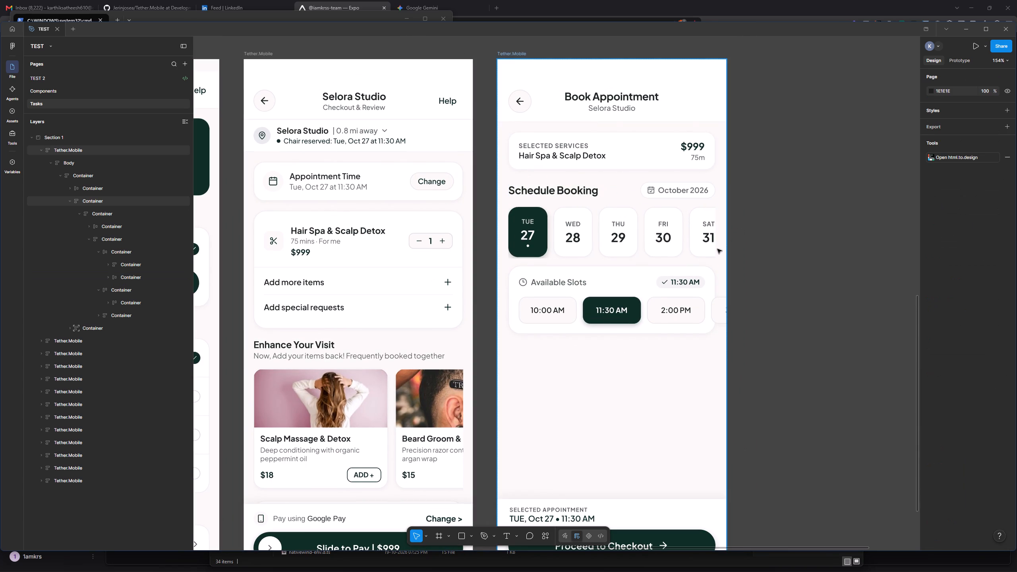
Group the 10:00 AM, 11:30 AM and 2:00 PM slot buttons under Available Slots into a horizontal auto layout frame.
triple_click(671, 313)
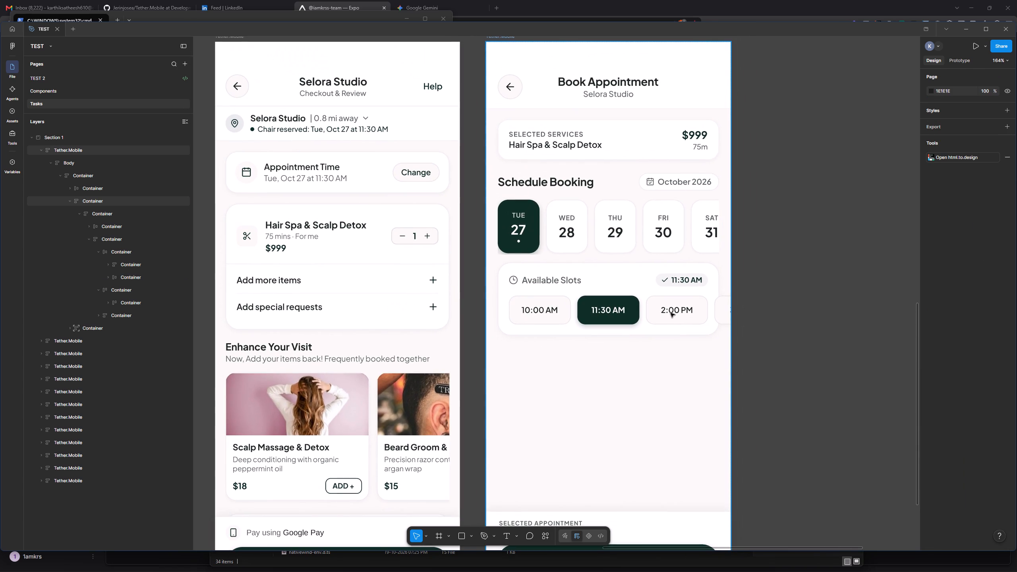
triple_click(671, 313)
left_click(671, 313)
double_click(661, 314)
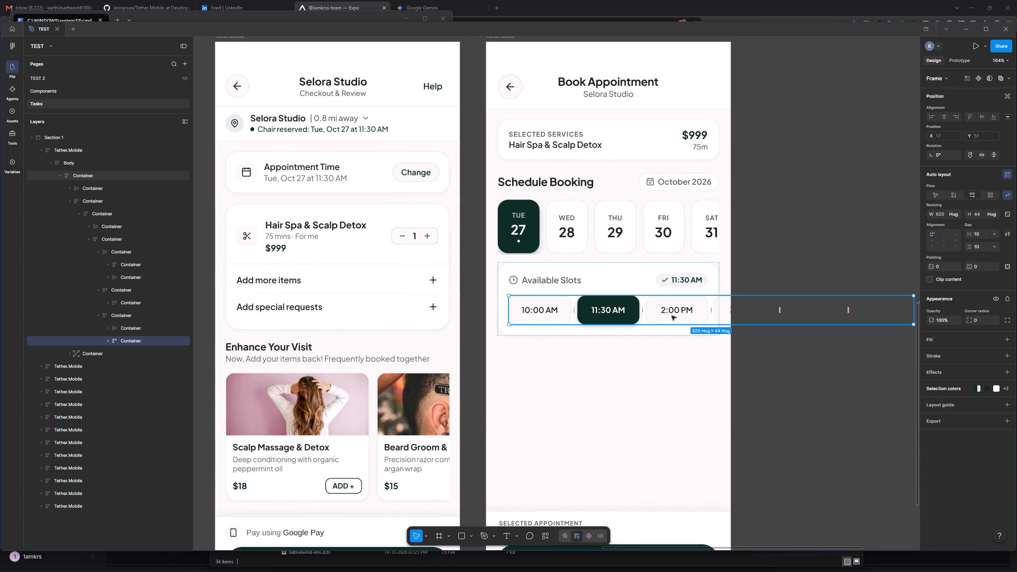
scroll(672, 316, "down", 1)
double_click(683, 261)
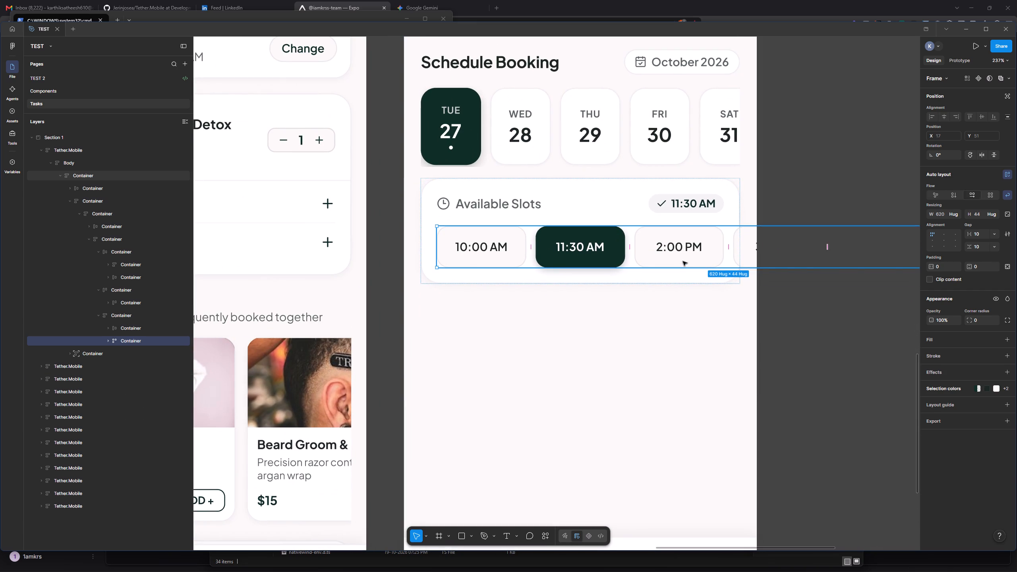
left_click(591, 243, "shift")
left_click(528, 243, "shift")
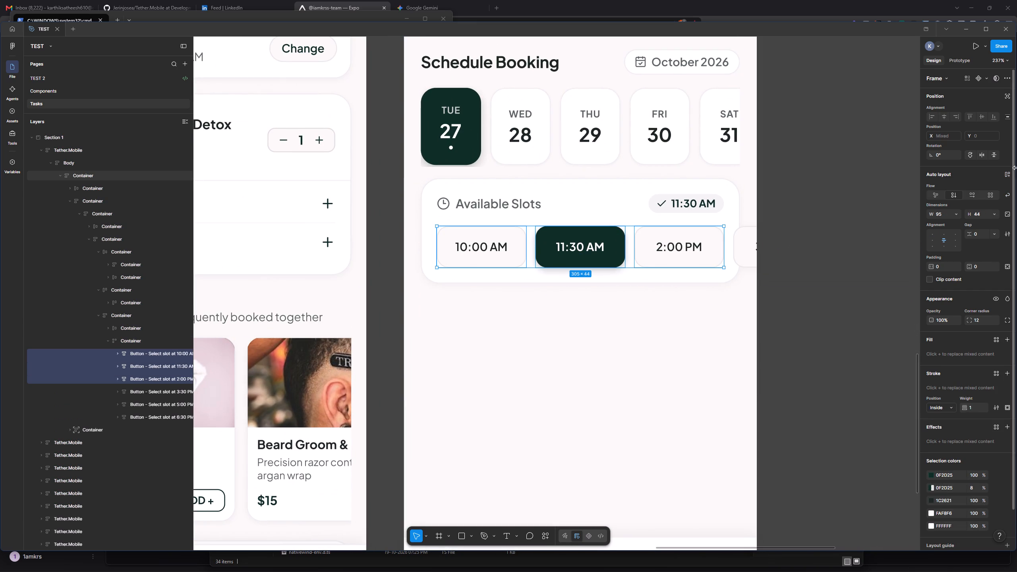
left_click(1009, 177)
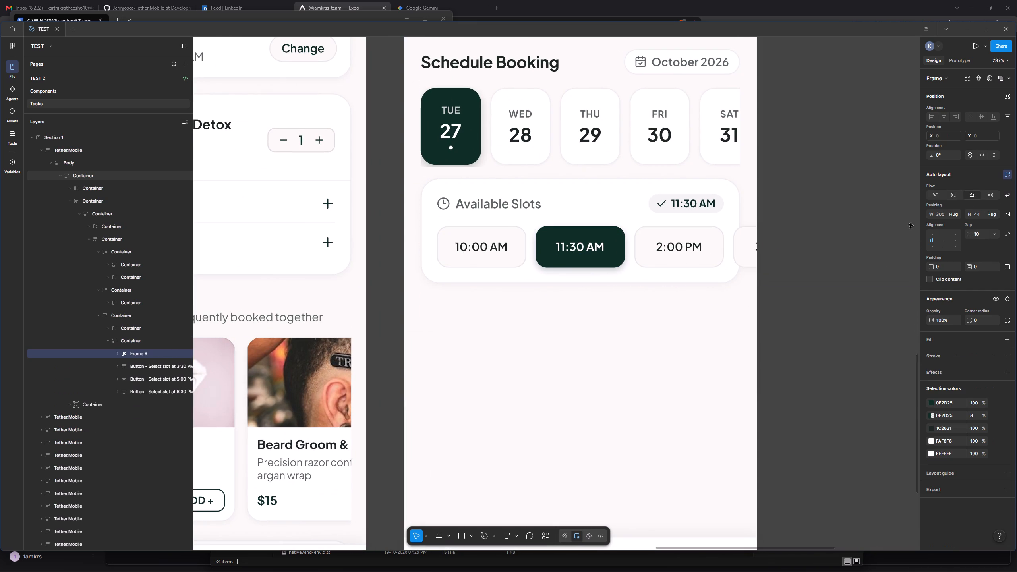
Group the 3:30 PM, 5:00 PM and 6:30 PM slot buttons into their own horizontal auto layout frame.
left_click(752, 245)
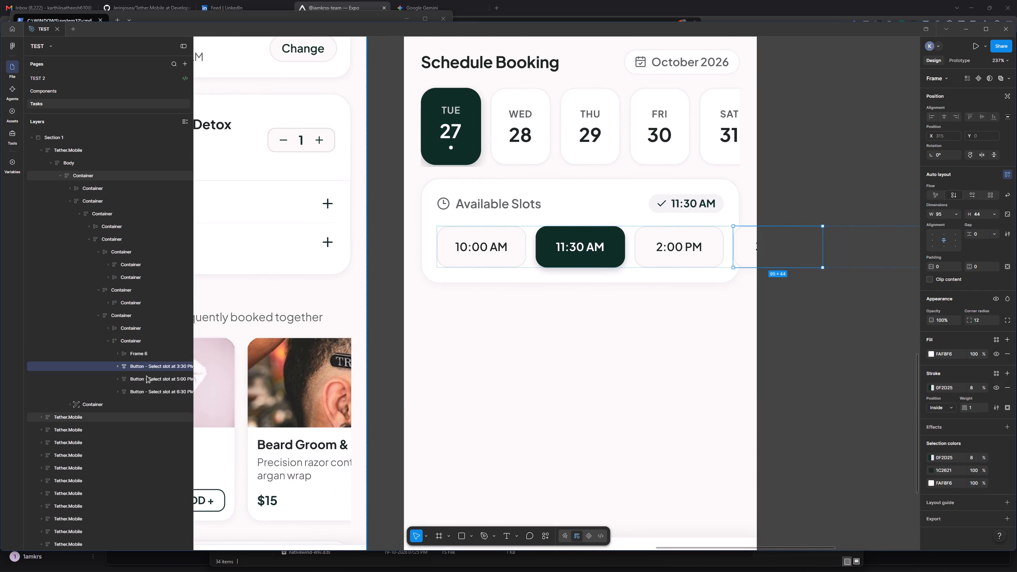
left_click(138, 388, "shift")
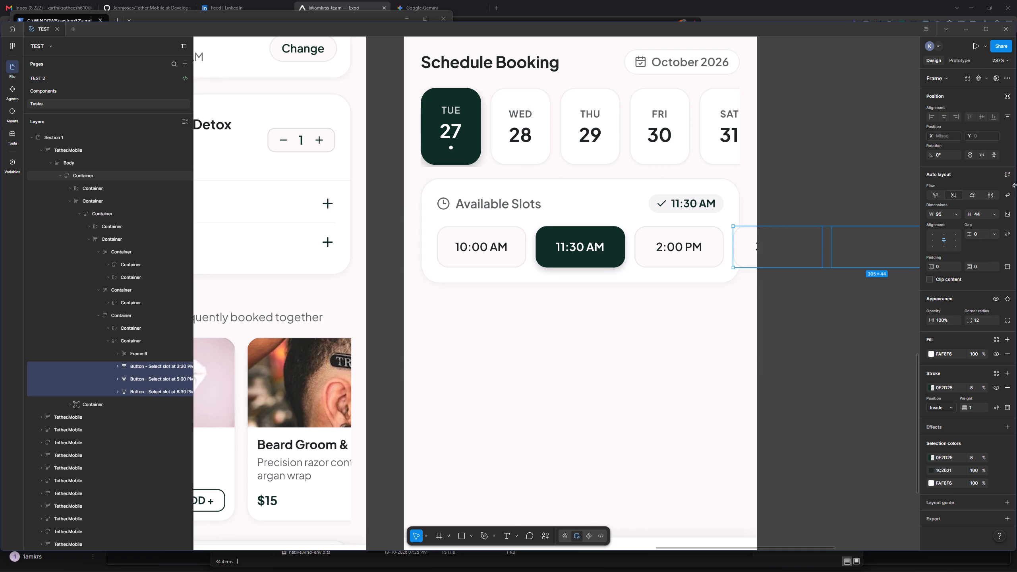
left_click(1008, 173)
Wrap both slot groups in one frame, stacked vertically with a gap of 8.
left_click(675, 253, "shift")
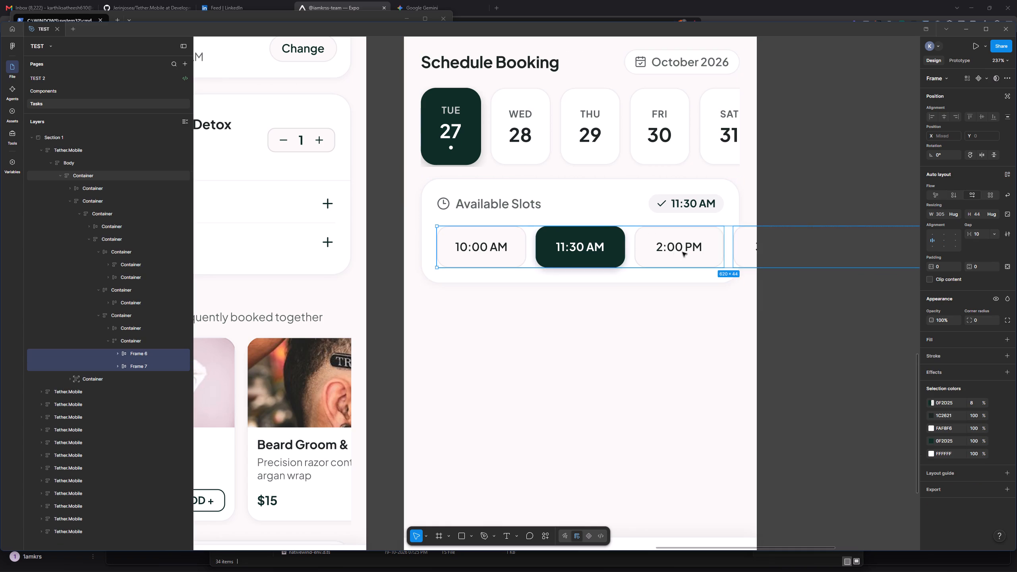
key("ctrl+alt+g")
left_click(955, 196)
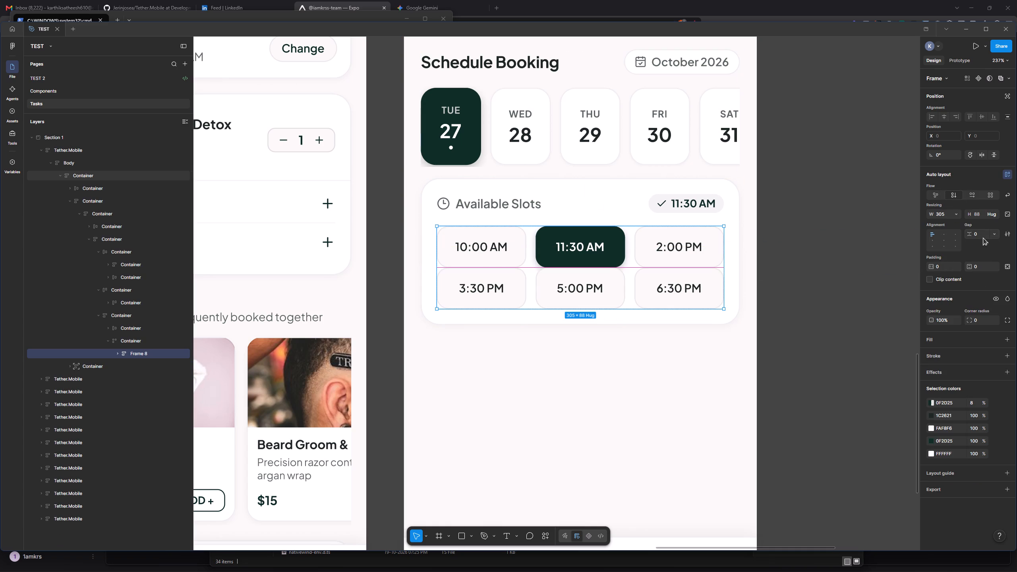
left_click(983, 238)
key("8")
key("Return")
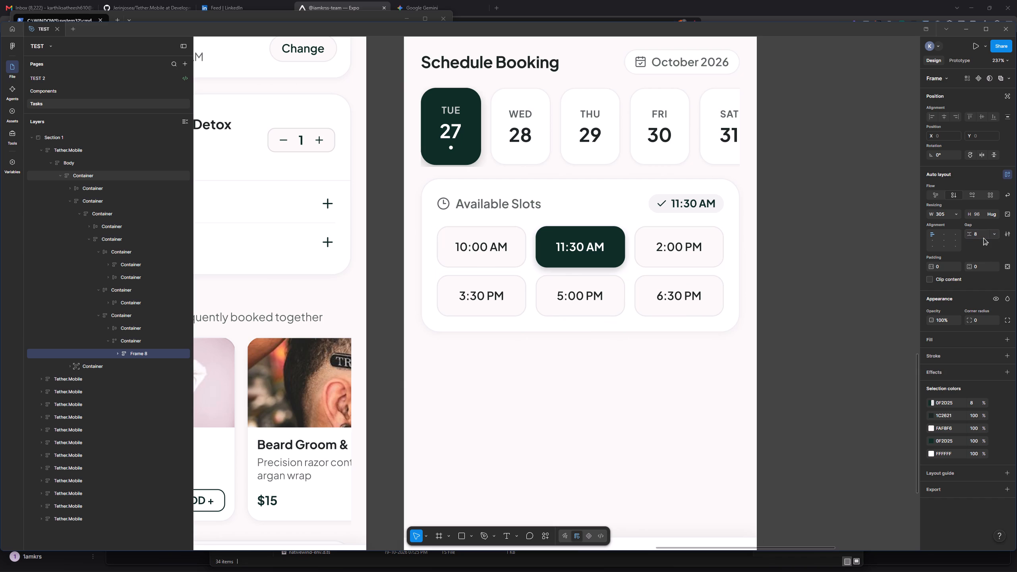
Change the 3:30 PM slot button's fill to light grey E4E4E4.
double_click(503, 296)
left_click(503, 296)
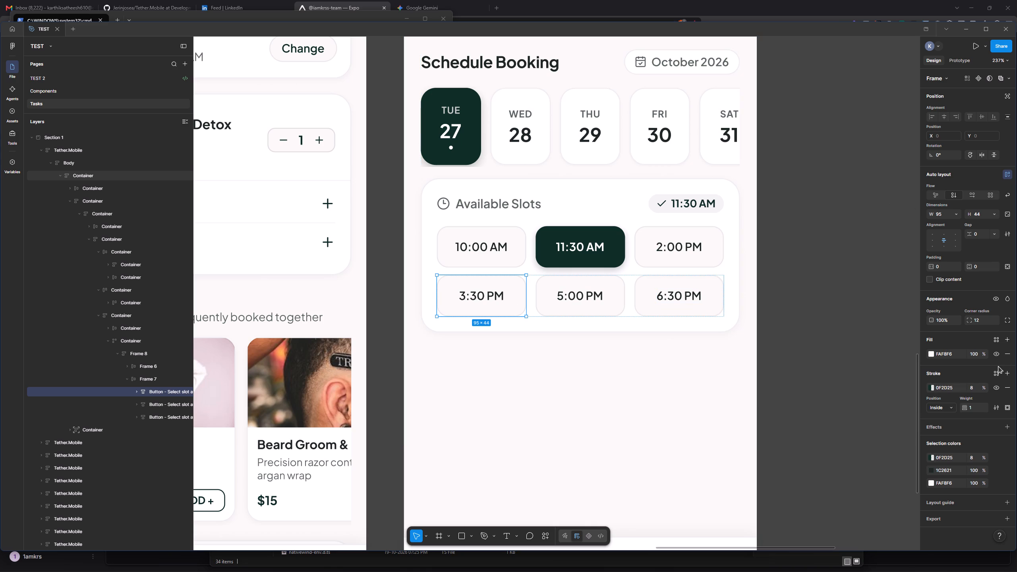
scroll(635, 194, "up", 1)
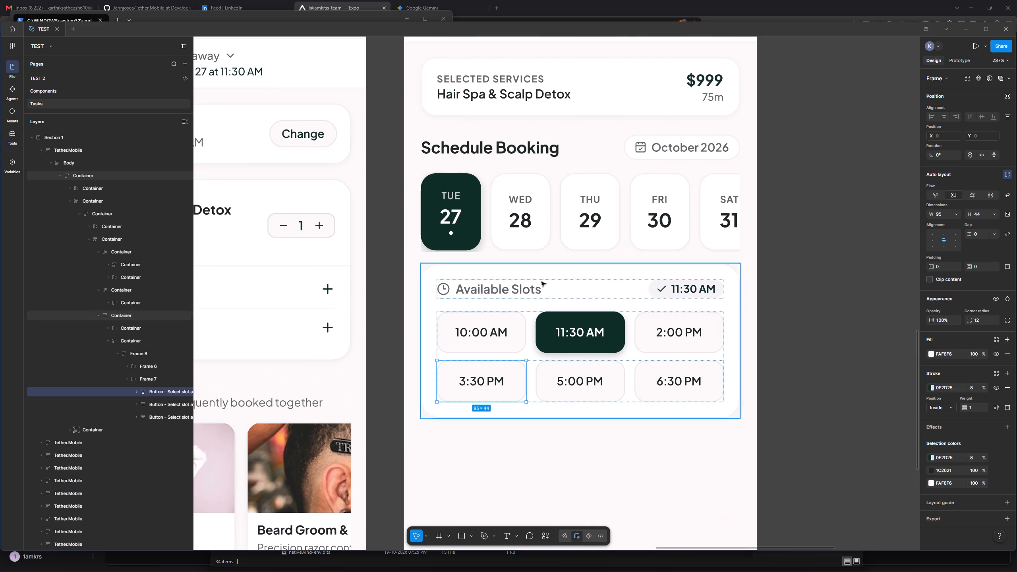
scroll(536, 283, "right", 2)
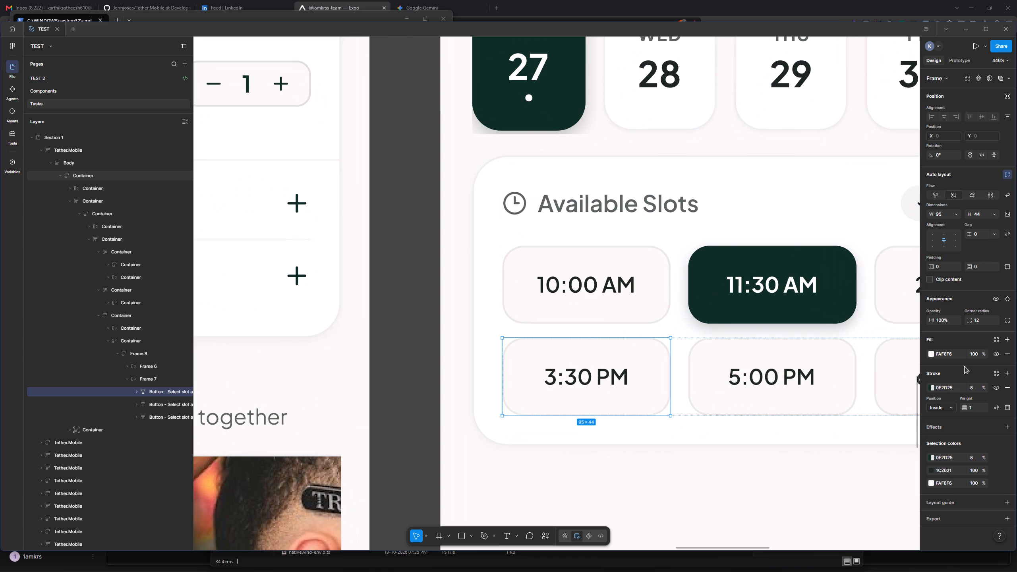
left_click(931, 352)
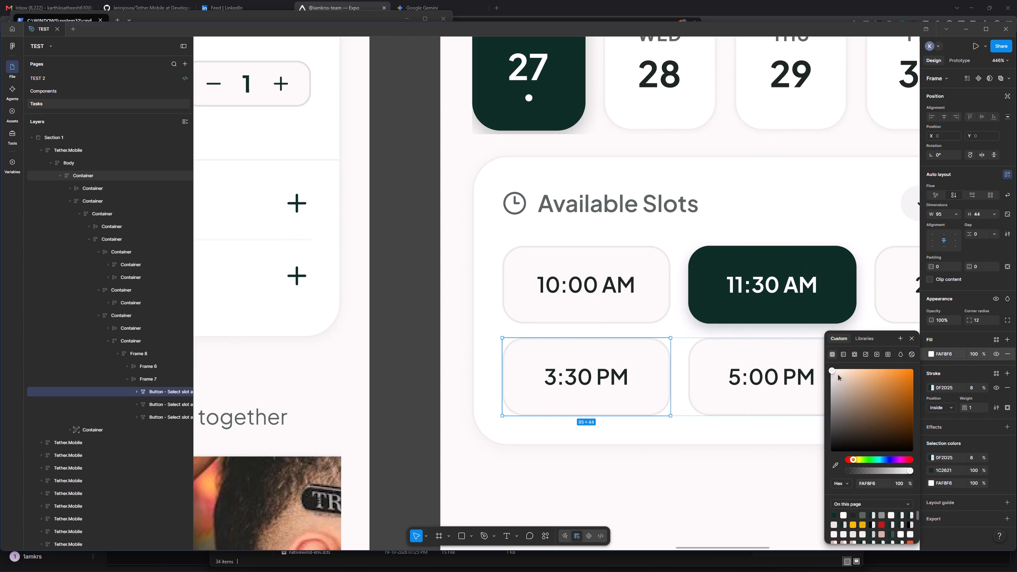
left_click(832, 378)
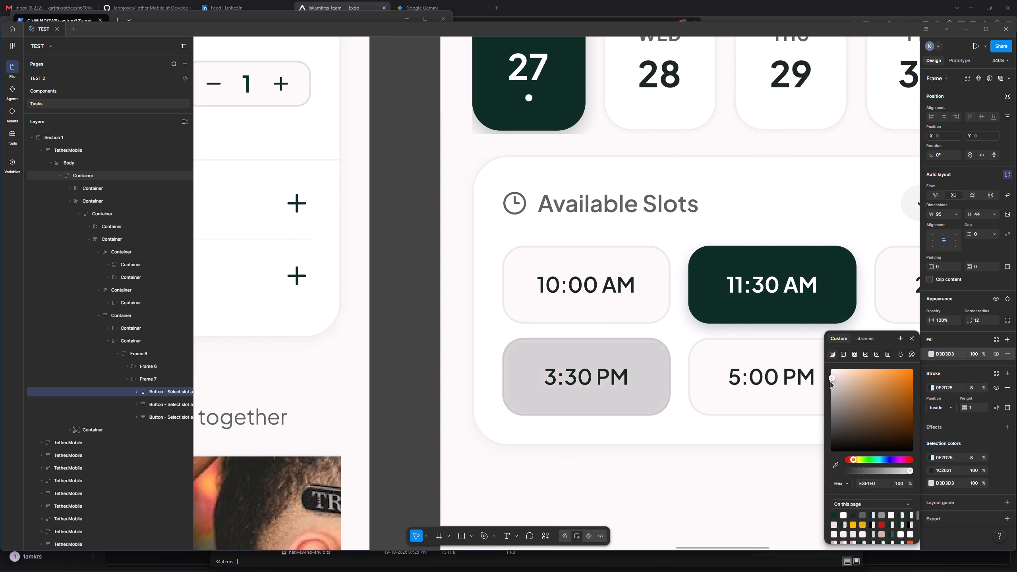
Set the fill opacity of the 3:30 PM slot's text label to 50%.
left_click(599, 384, "ctrl")
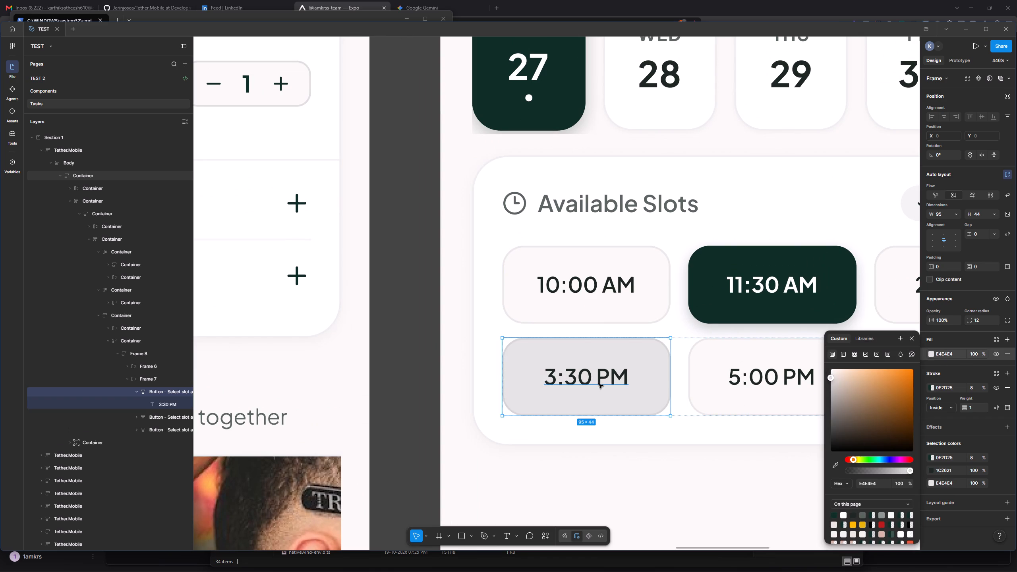
left_click(978, 375)
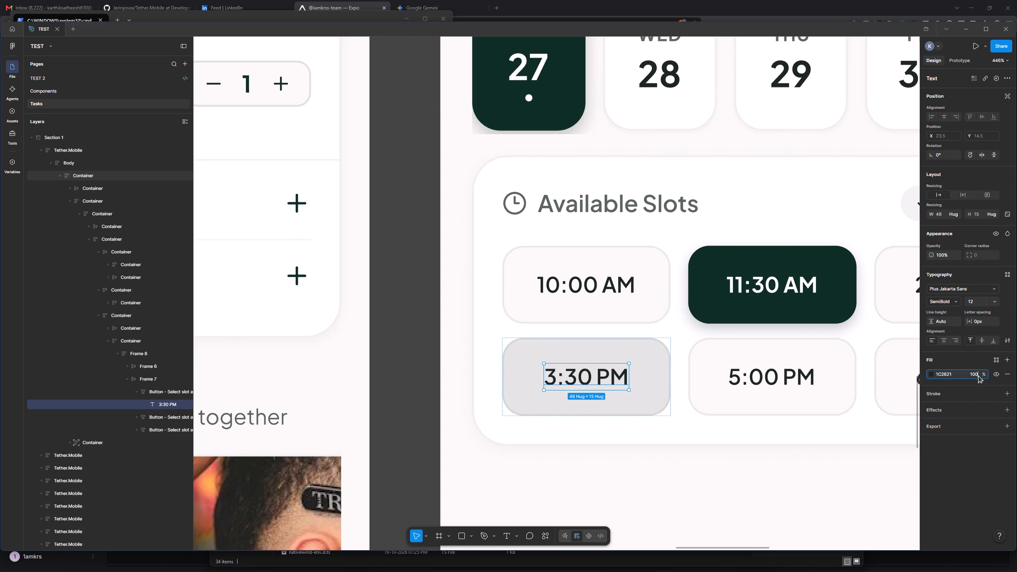
key("7")
key("Return")
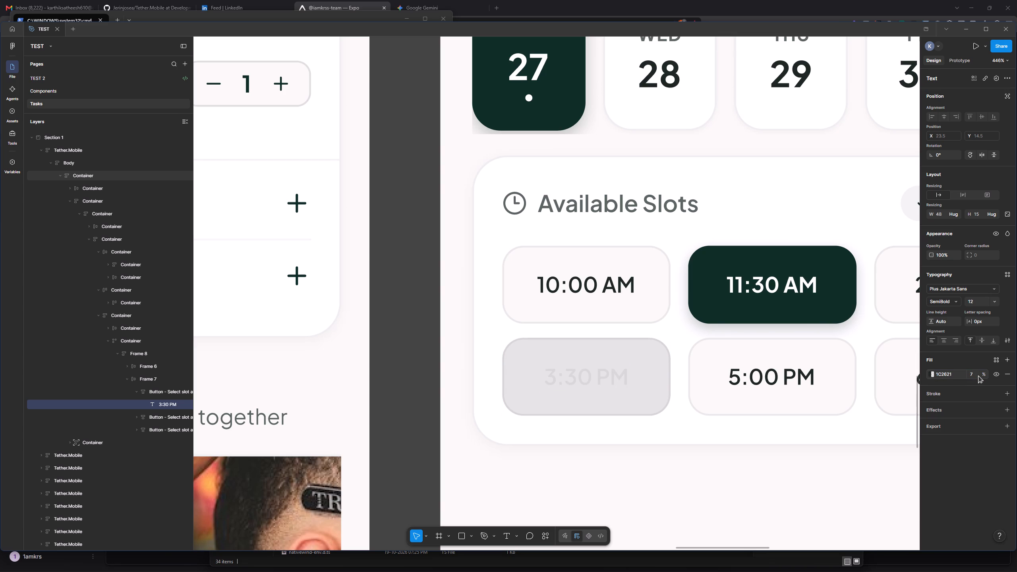
left_click(978, 375)
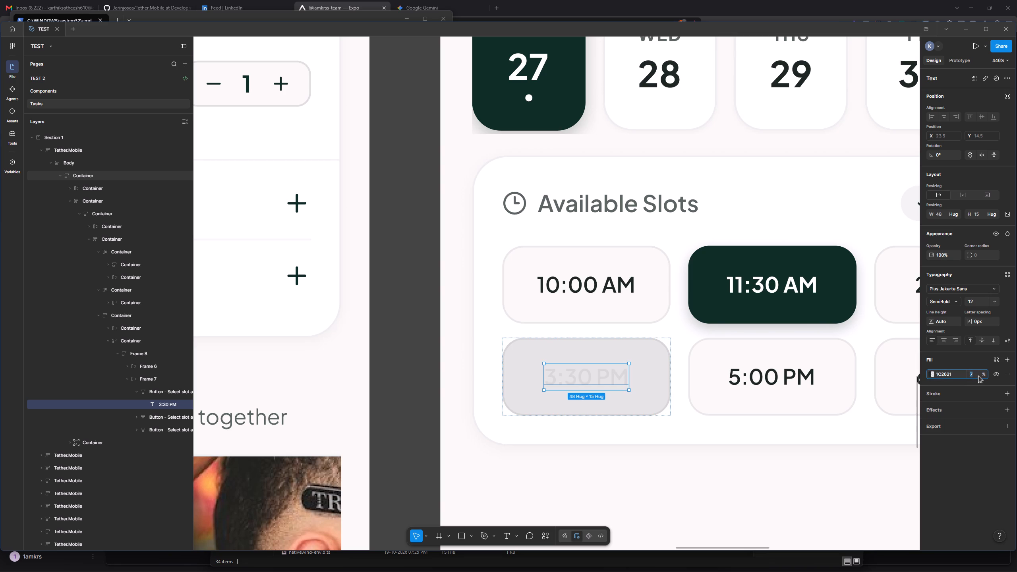
type("70")
key("Return")
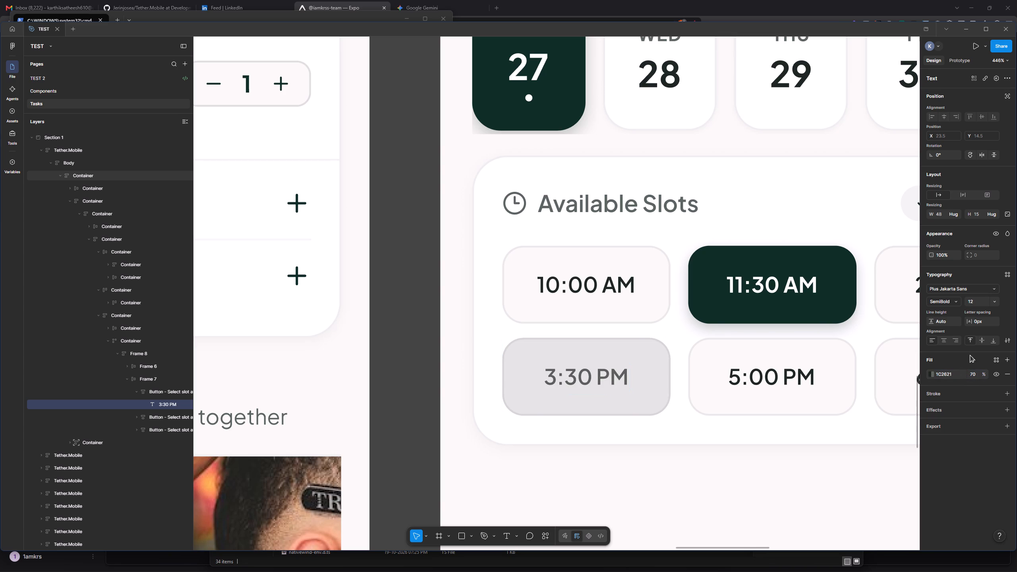
left_click(973, 373)
key("shift+Down")
key("shift+Down")
key("shift+Down")
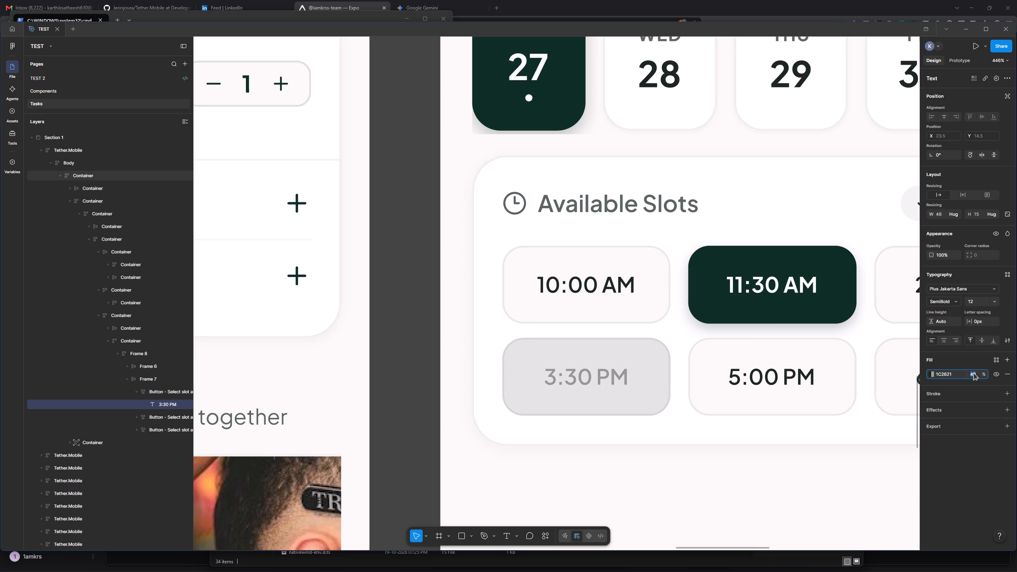
scroll(874, 395, "left", 2)
key("shift+Up")
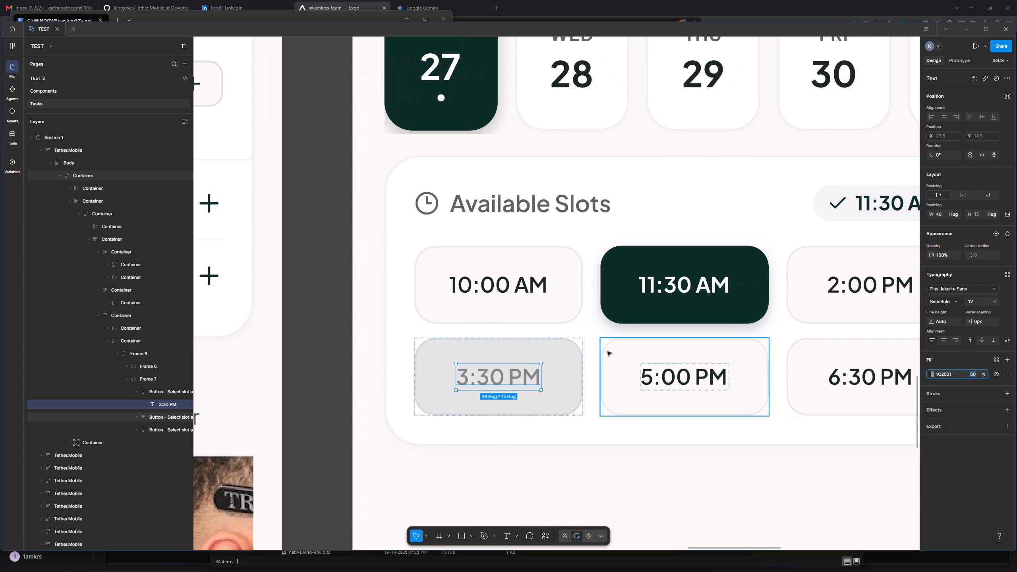
Set the 3:30 PM slot button's fill to dark green 0F2D25 at 20% opacity.
left_click(578, 369)
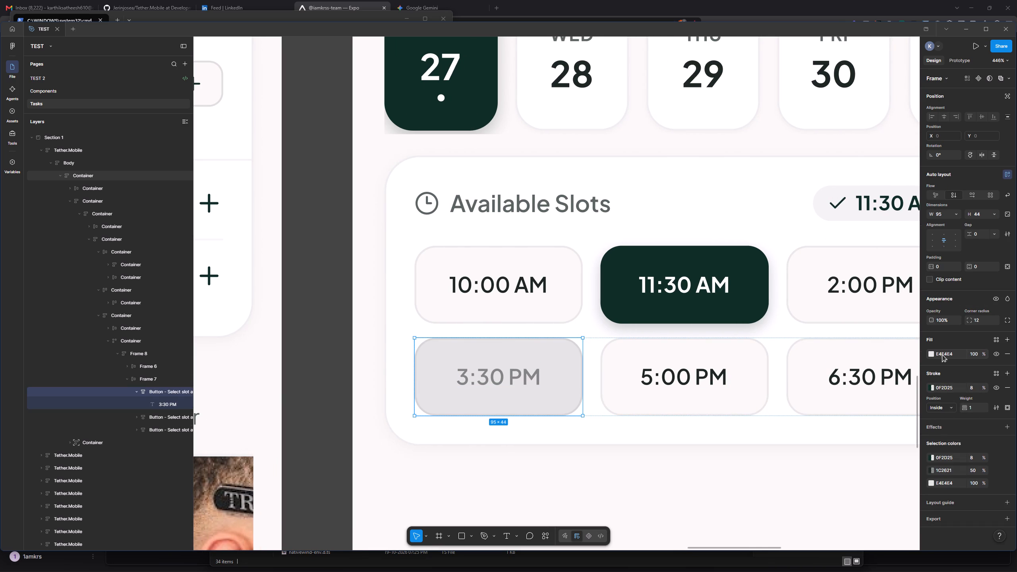
left_click(932, 353)
left_click(835, 514)
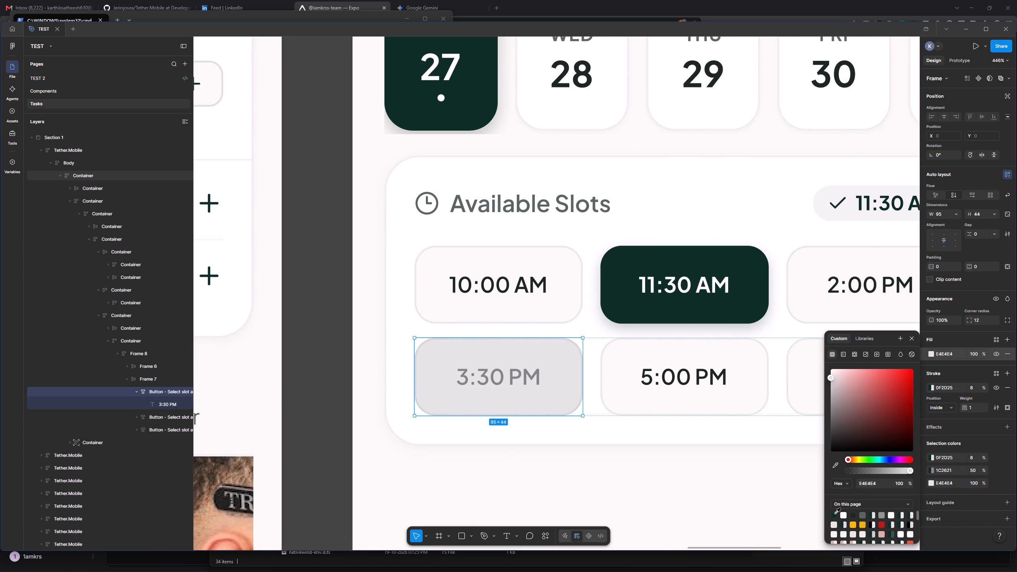
left_click(975, 352)
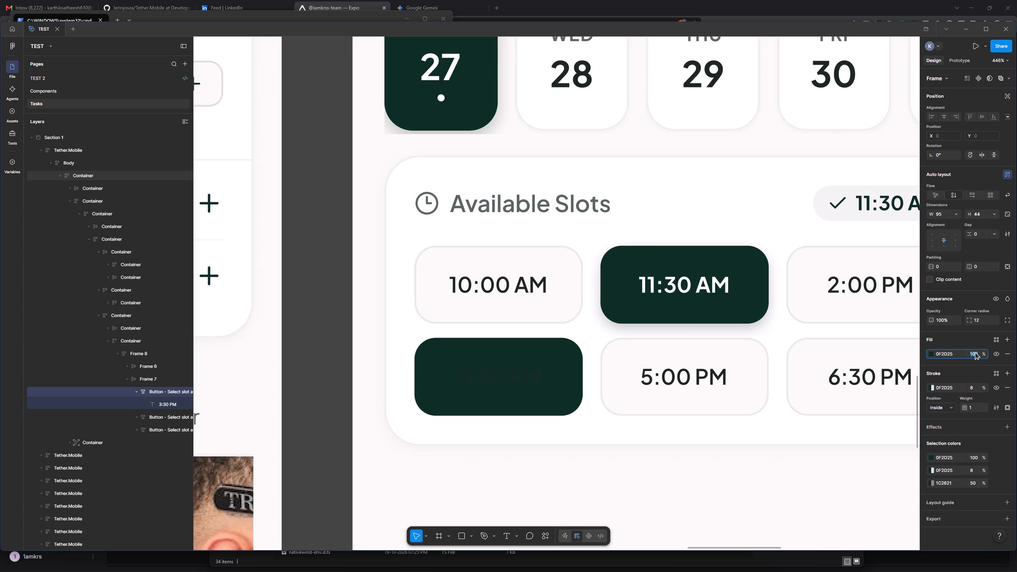
type("50")
key("Return")
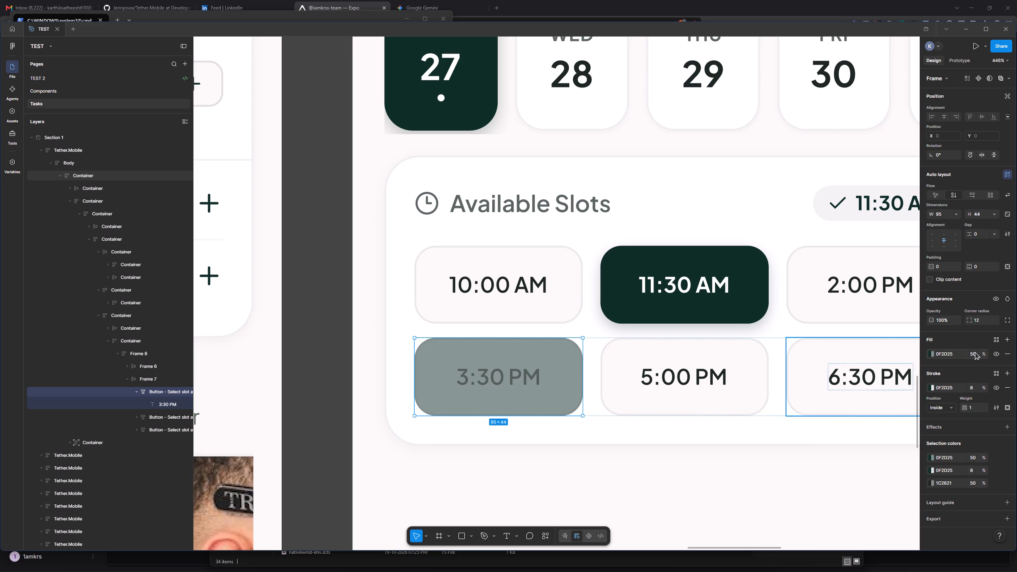
left_click(975, 352)
key("shift+Down")
key("shift+Down")
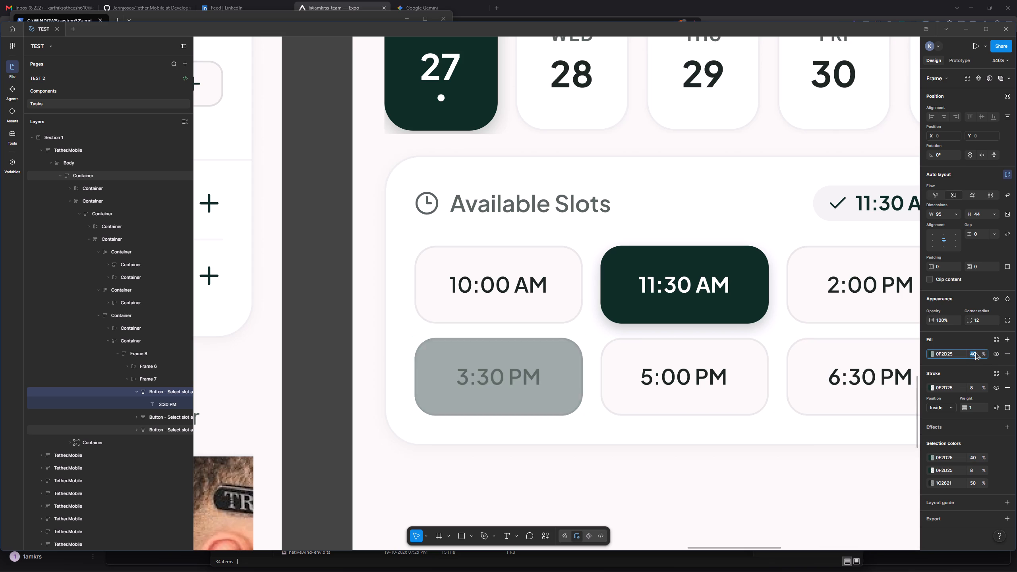
key("shift+Down")
key("shift+Down")
scroll(643, 338, "down", 1)
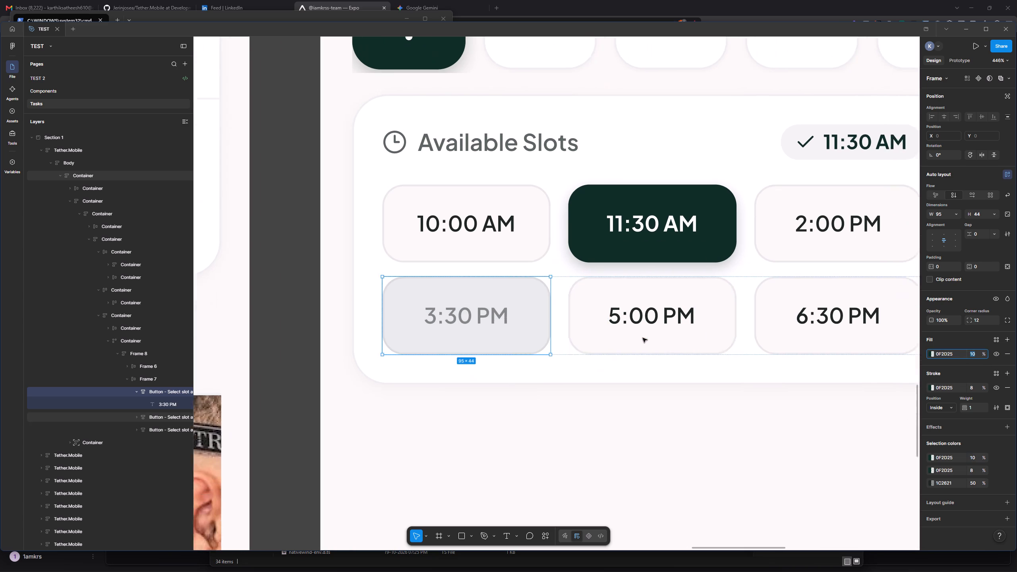
key("shift+Up")
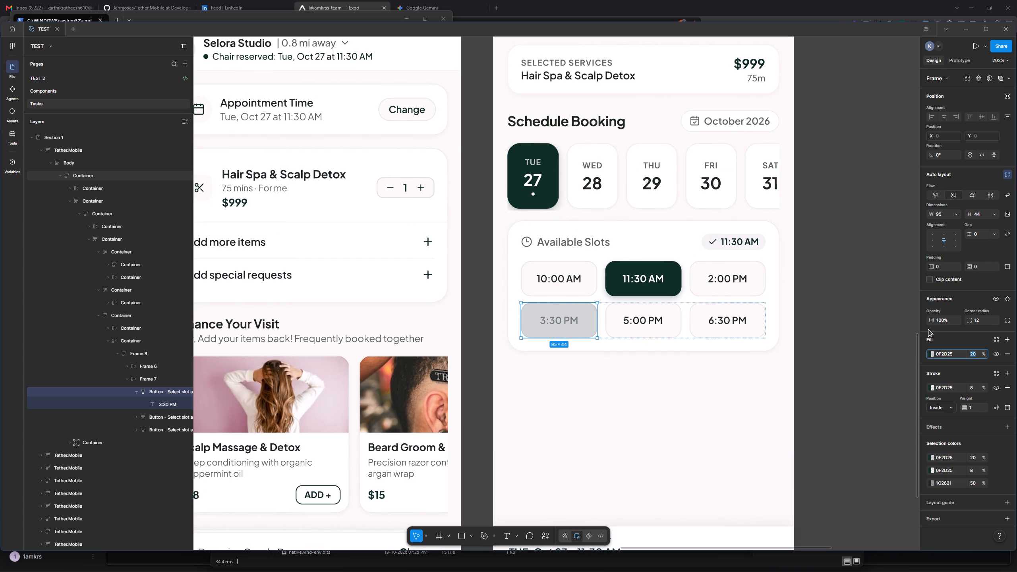
Change the 3:30 PM slot button's fill colour to a neutral grey, about 929292, and clear the selection.
left_click(933, 352)
left_click_drag(837, 379, 816, 379)
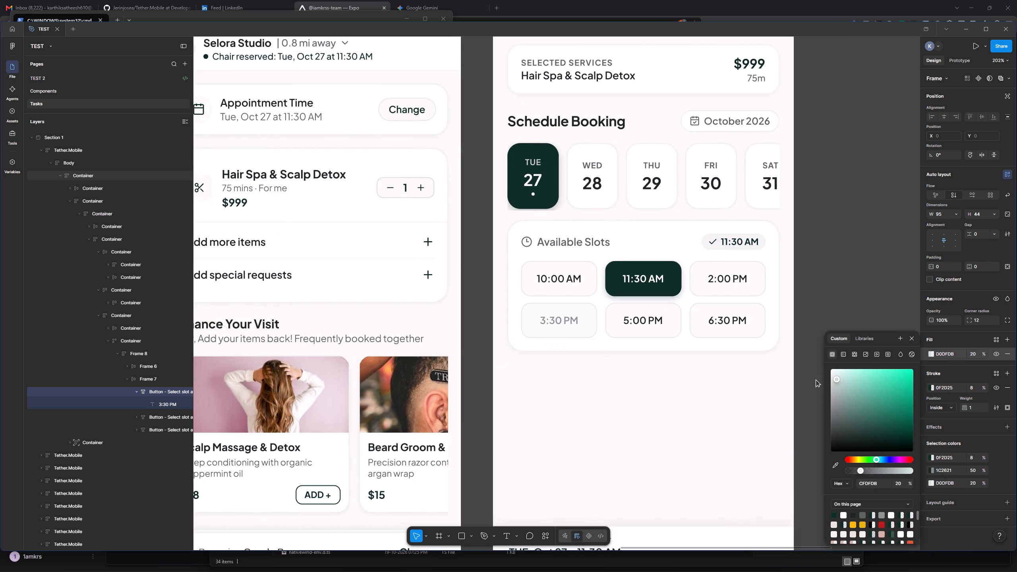
left_click_drag(816, 379, 810, 401)
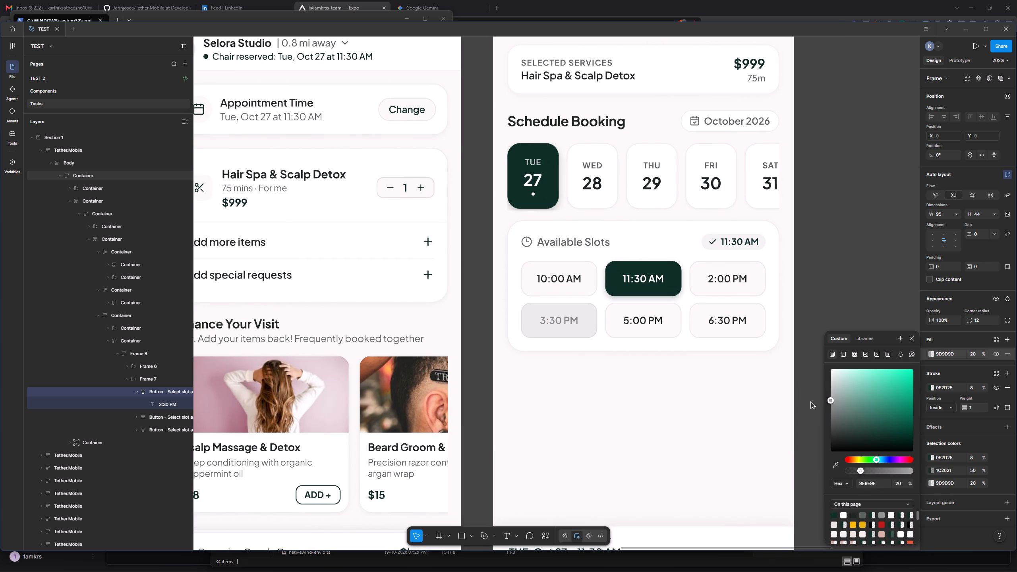
left_click_drag(810, 401, 809, 404)
left_click(741, 408)
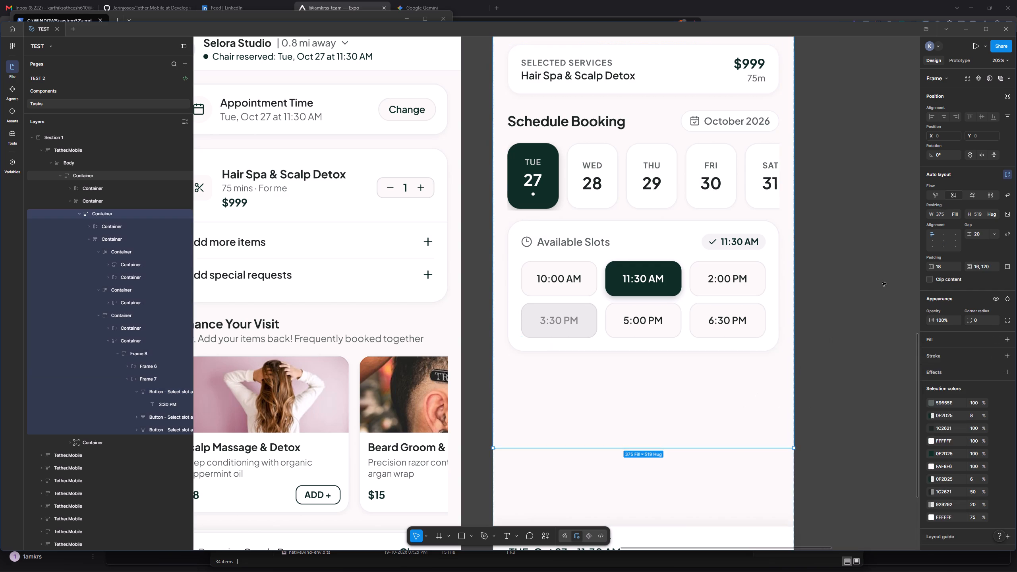
left_click(881, 280)
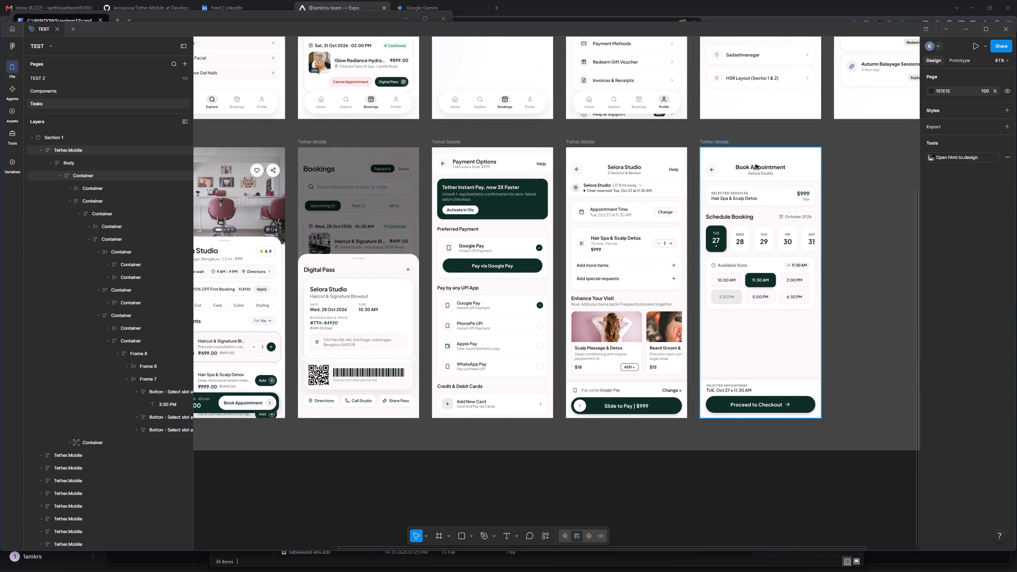
Swap the positions of the Book Appointment and Payment Options screens so Book Appointment comes before Checkout & Review.
left_click(718, 140)
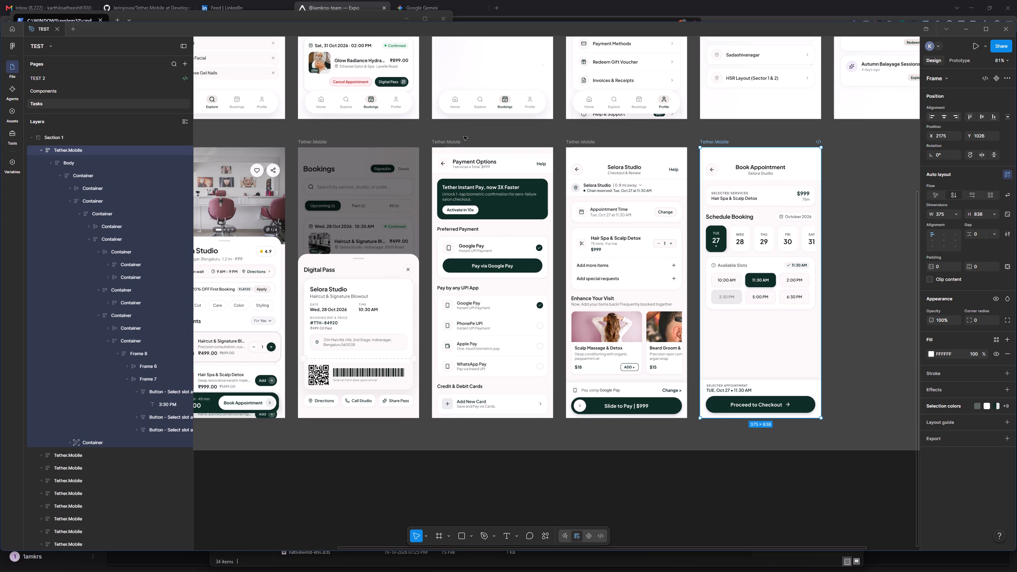
left_click(452, 140, "shift")
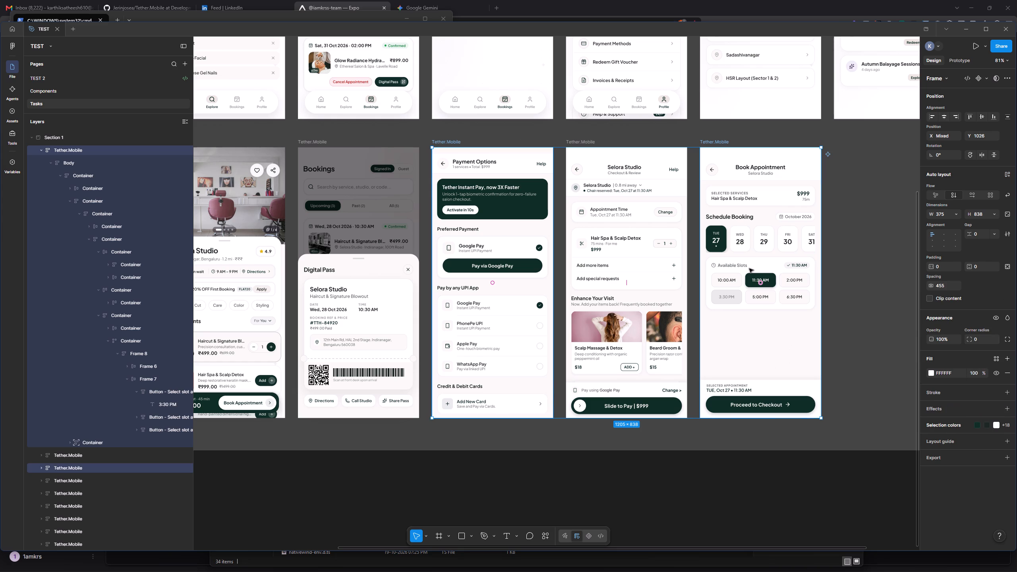
left_click_drag(760, 283, 586, 271)
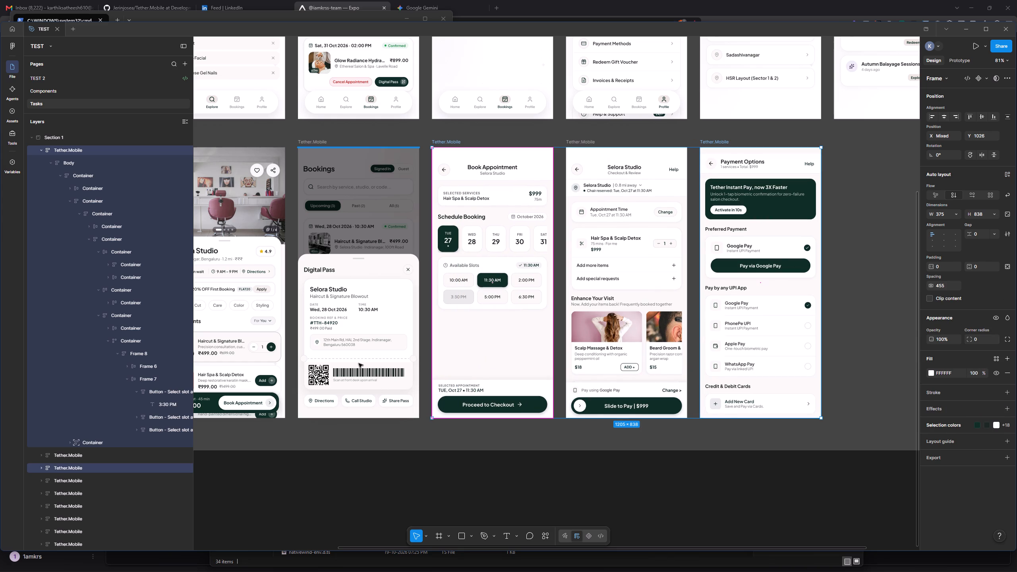
Examine the Digital Pass ticket card's layer structure around its side notches, dashed divider and card container.
scroll(359, 363, "right", 3)
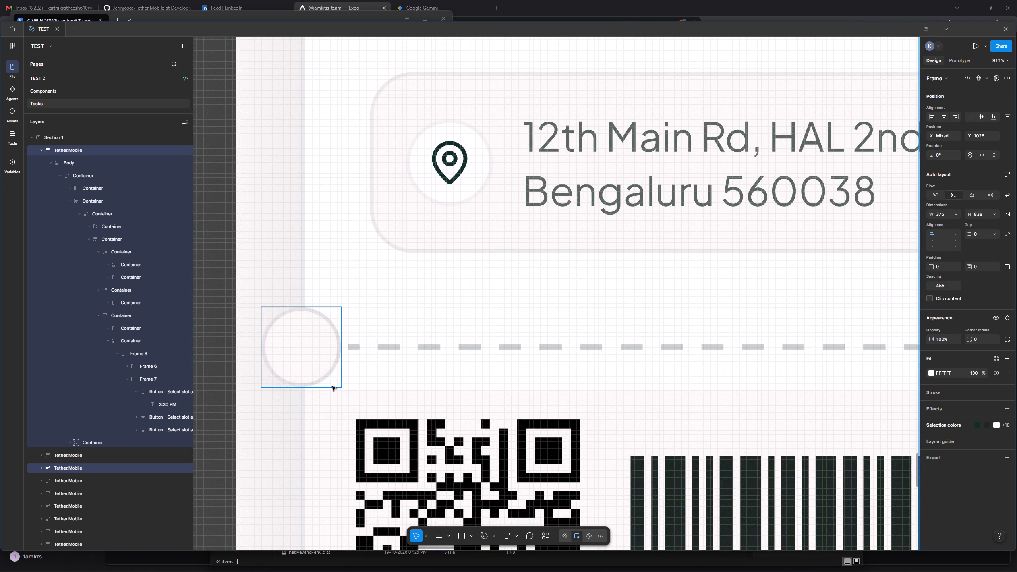
double_click(354, 385, "ctrl")
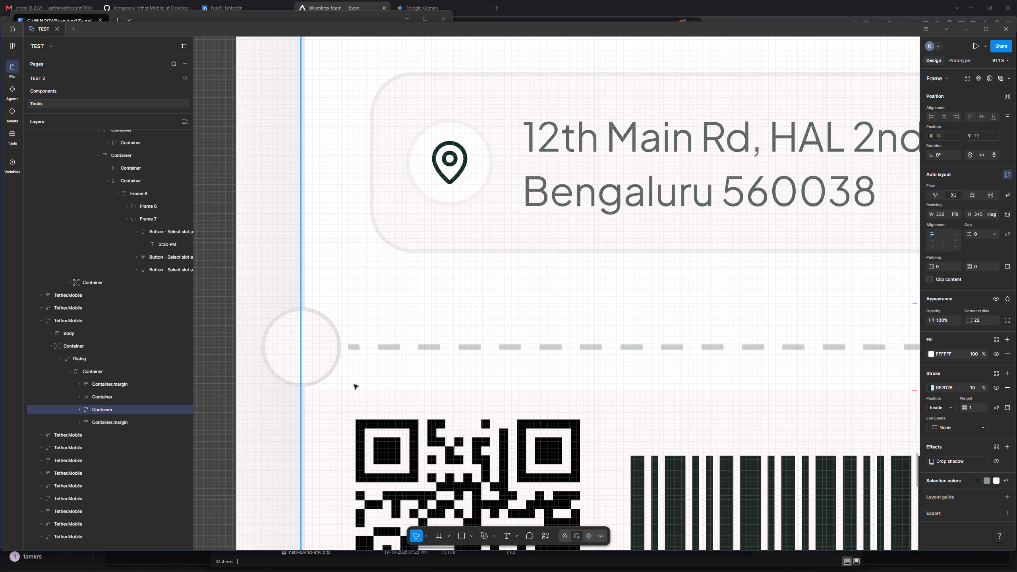
double_click(369, 377)
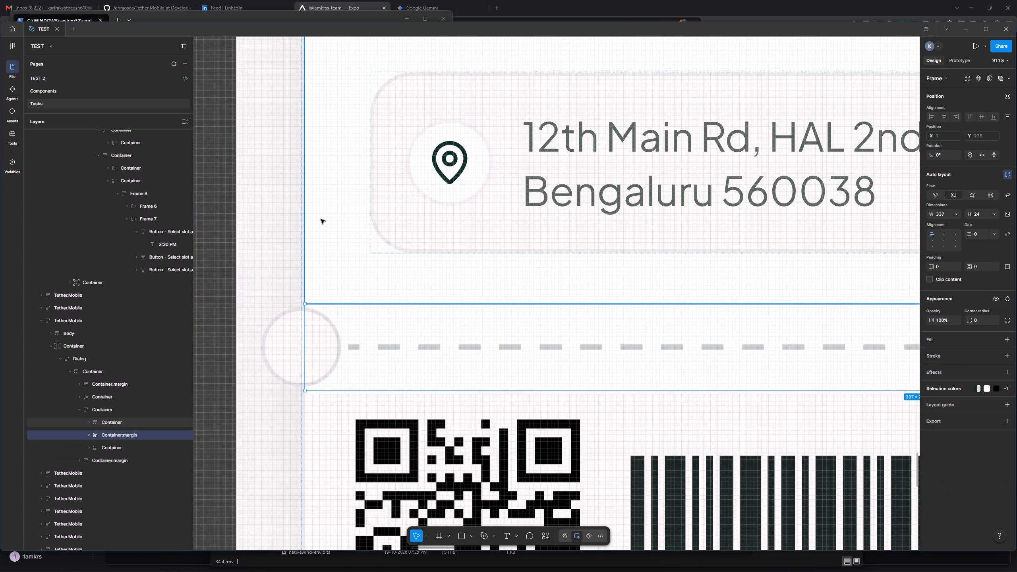
left_click(313, 257, "ctrl")
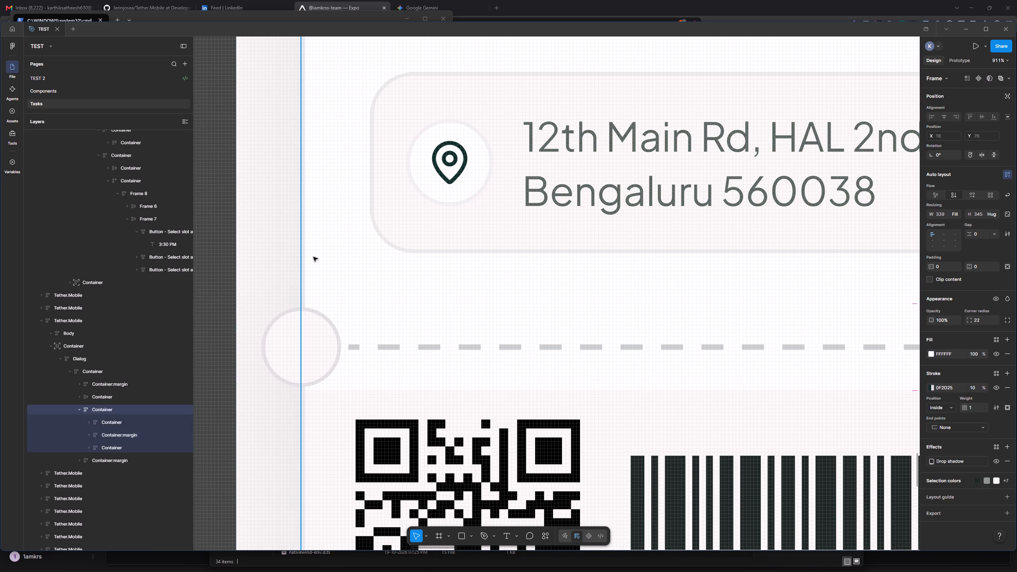
key("Return")
key("Return")
key("Return")
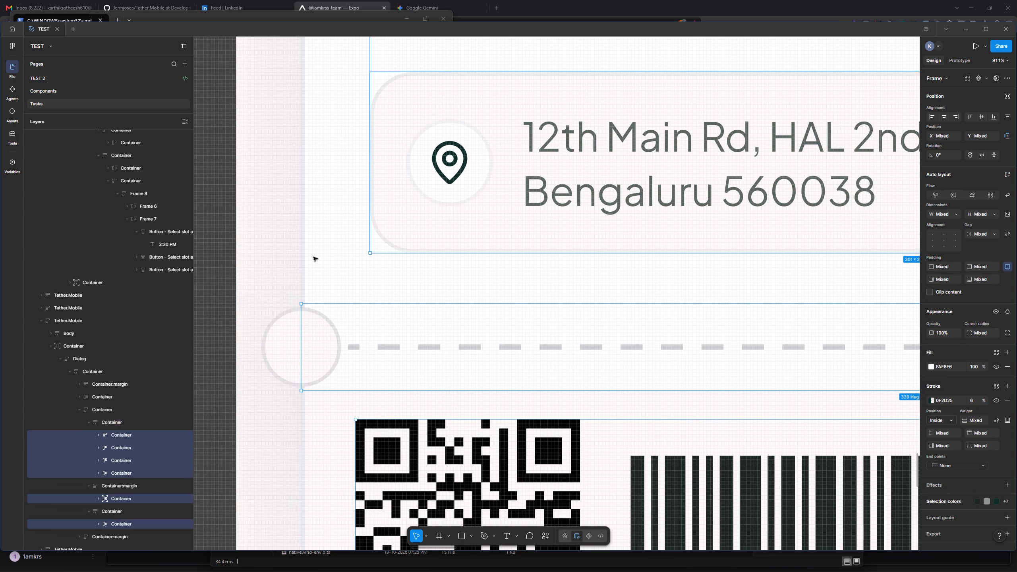
left_click(283, 357)
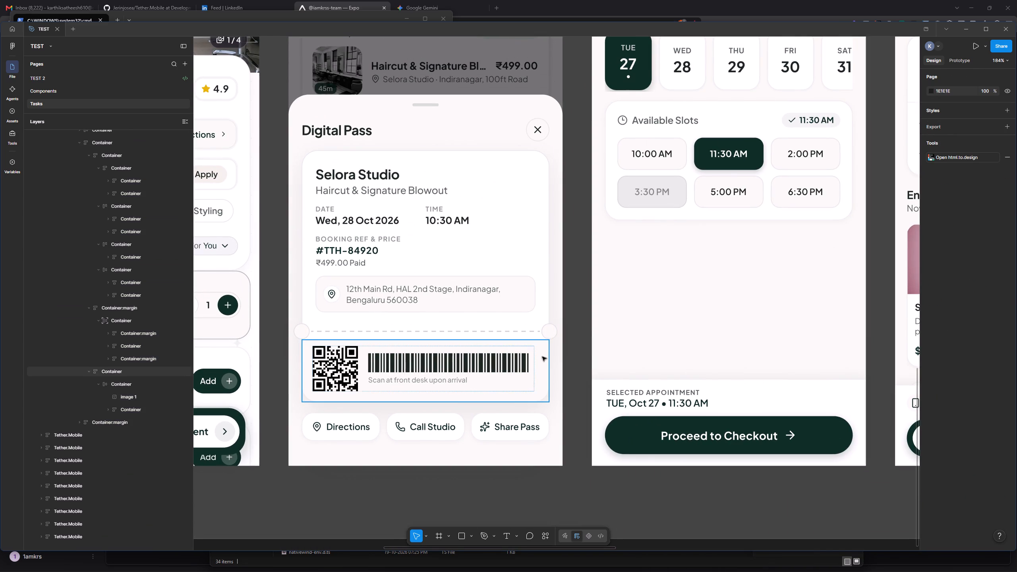
triple_click(545, 253, "ctrl")
double_click(545, 253, "ctrl")
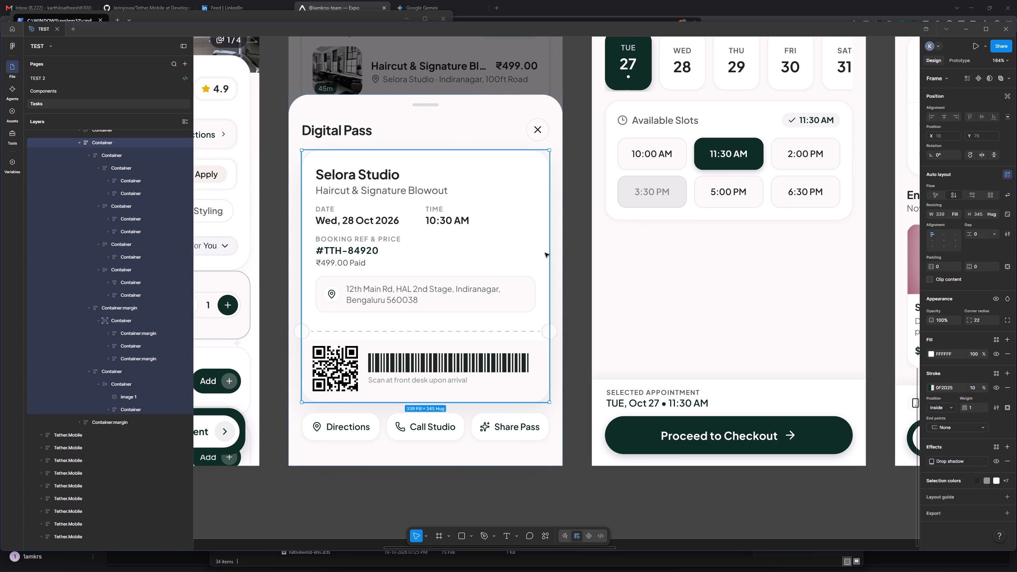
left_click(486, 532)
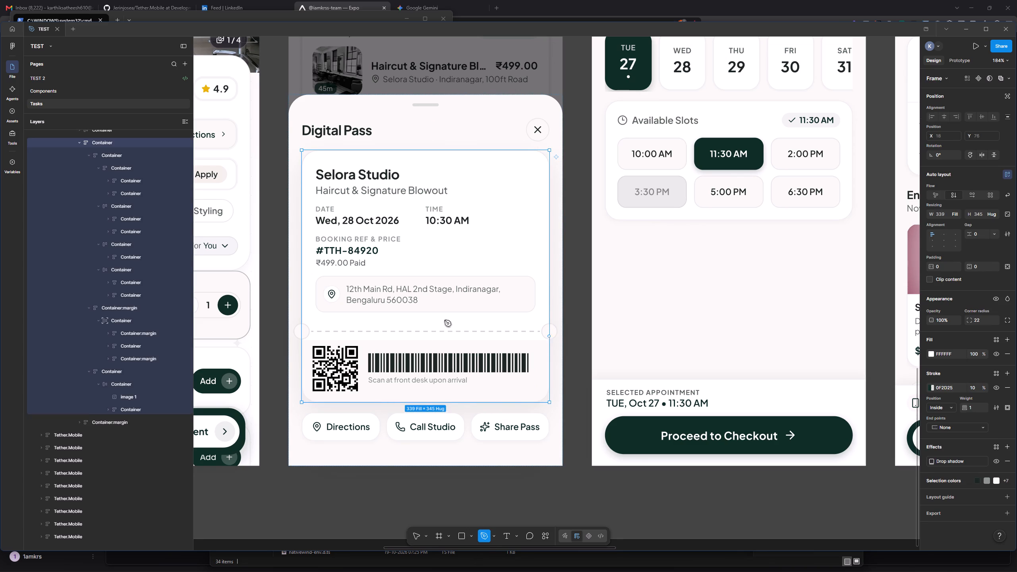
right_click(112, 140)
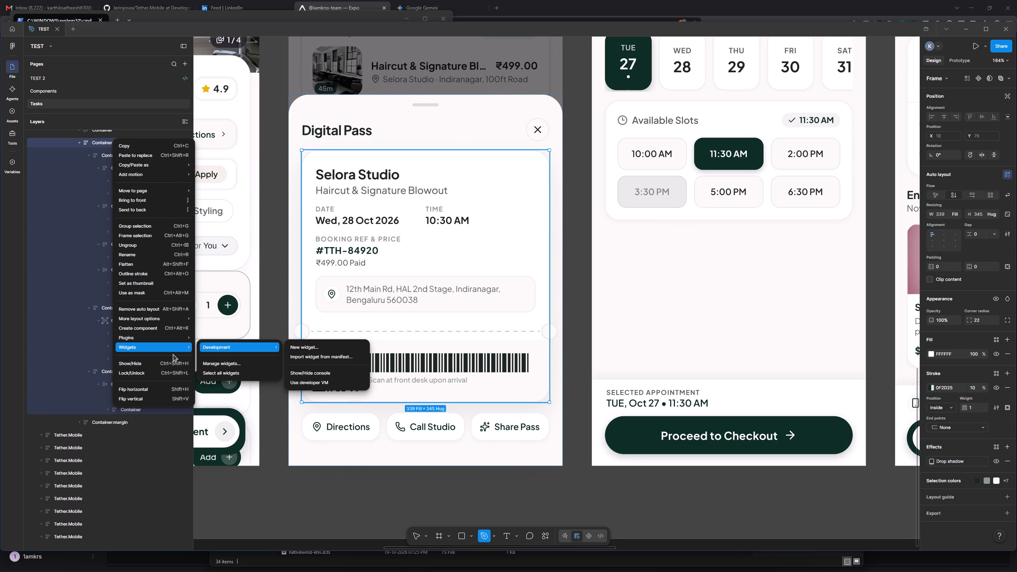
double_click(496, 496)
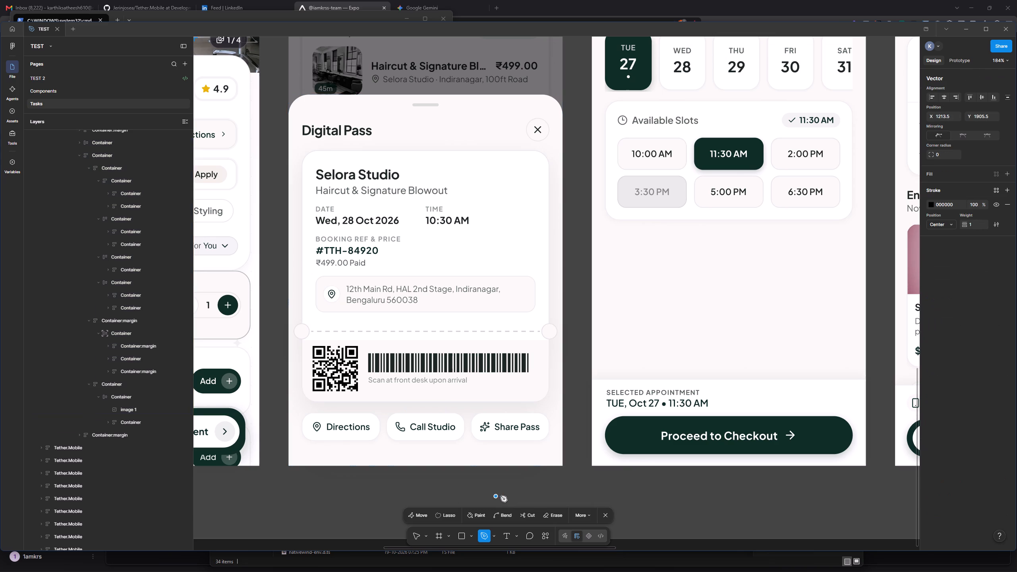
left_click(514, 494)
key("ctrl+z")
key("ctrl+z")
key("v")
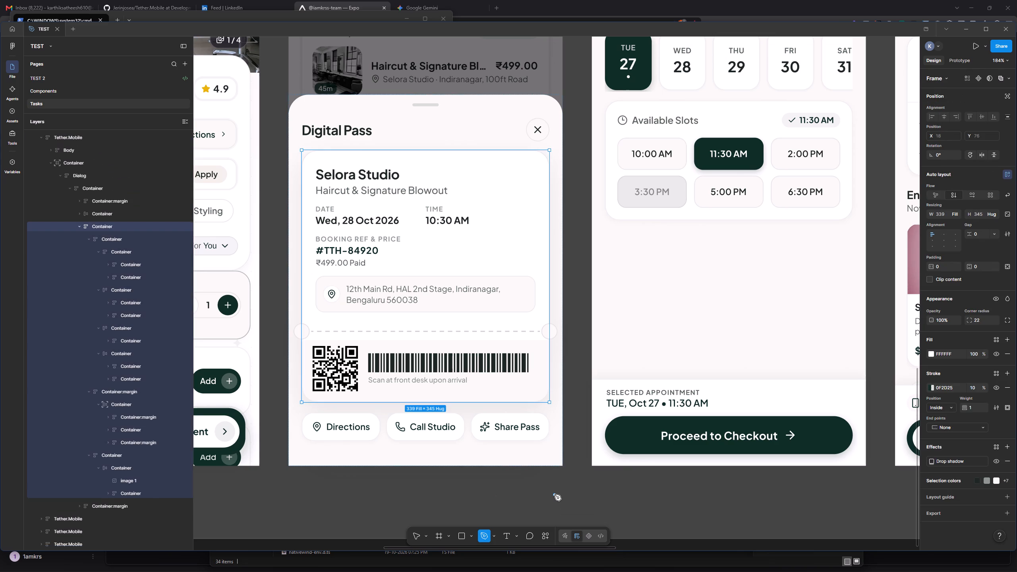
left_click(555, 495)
Centre the selected-appointment text block within its row above the Proceed to Checkout button on the Book Appointment screen.
scroll(704, 477, "left", 2)
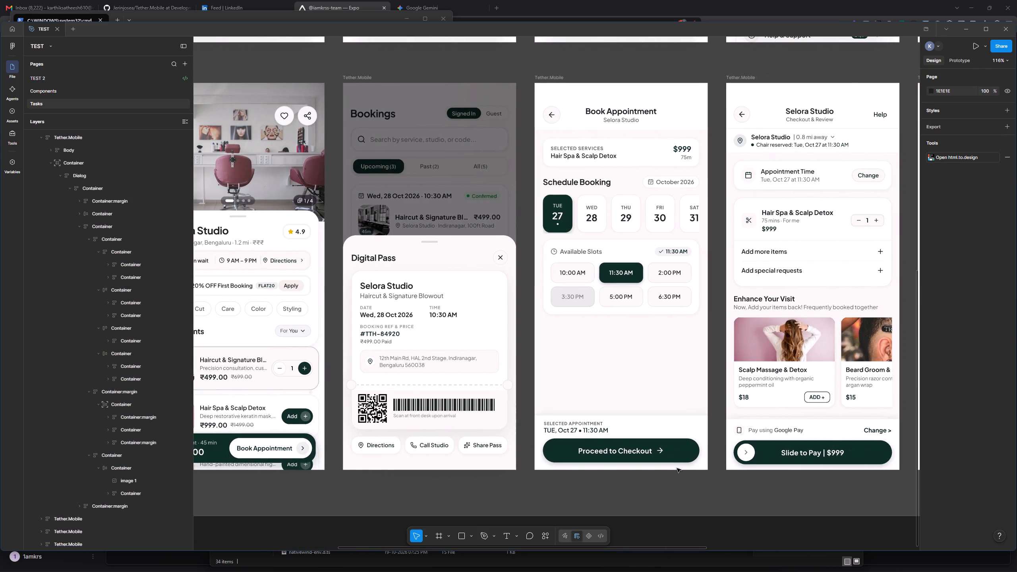
scroll(604, 427, "left", 1)
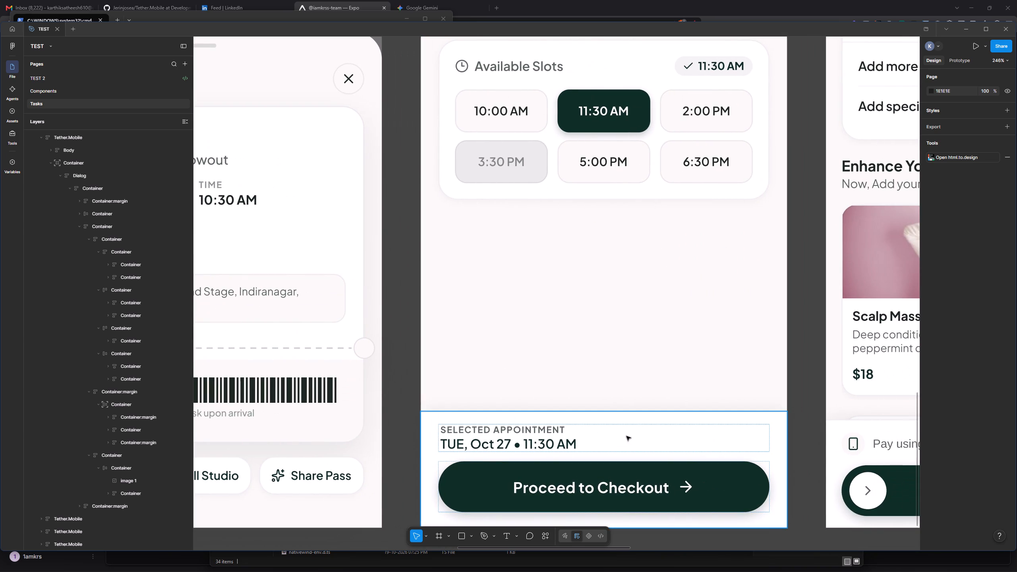
triple_click(545, 431)
triple_click(545, 431)
left_click(545, 431)
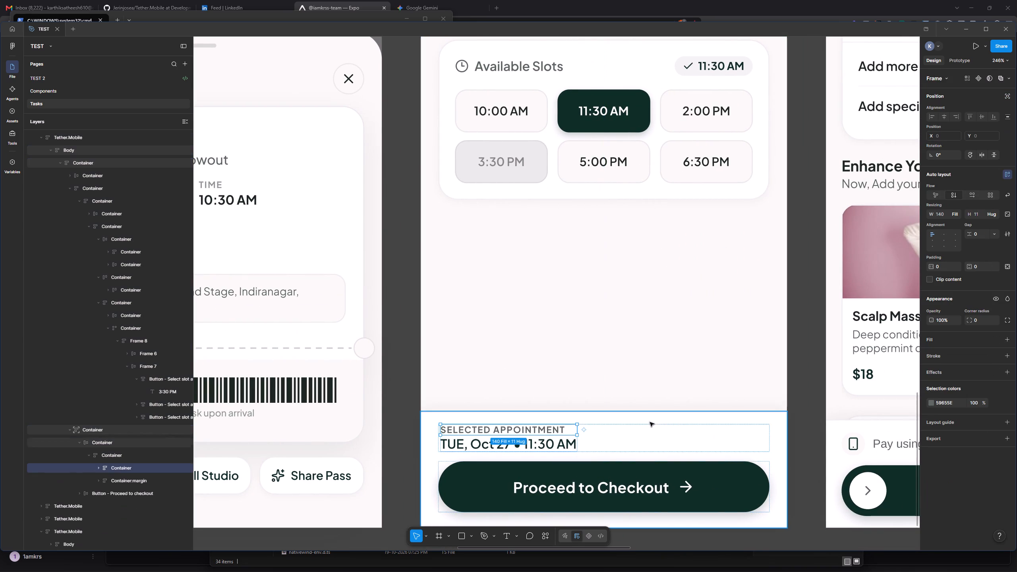
left_click(640, 437)
double_click(946, 239)
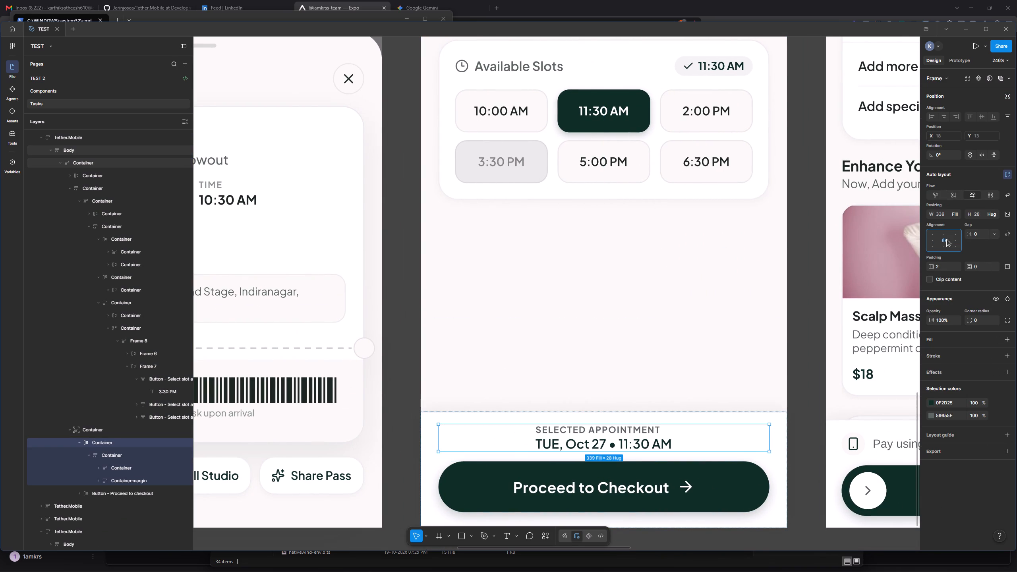
Set the alignment of the selected-appointment text block and its SELECTED APPOINTMENT label container to top centre.
double_click(647, 444)
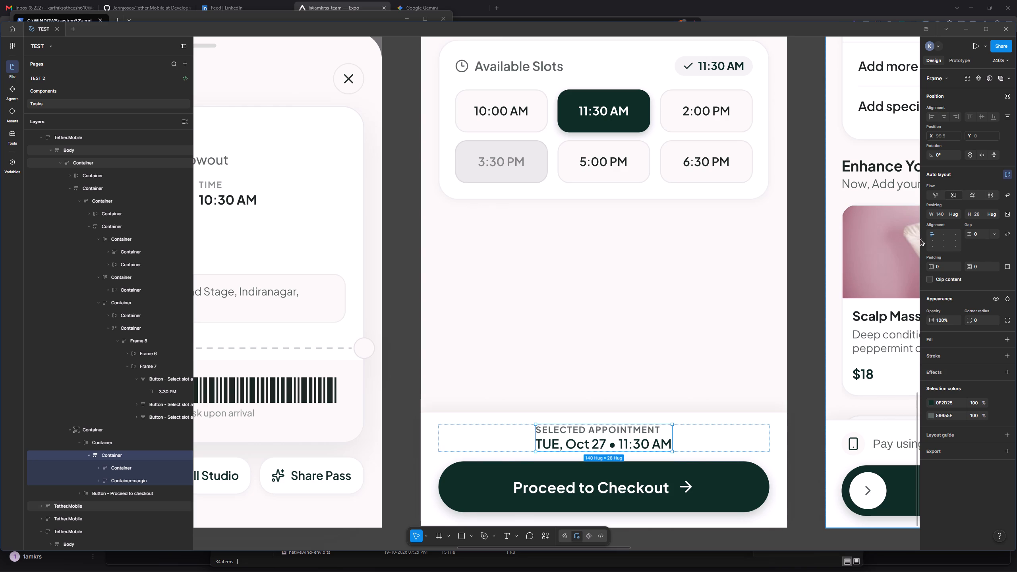
left_click(944, 236)
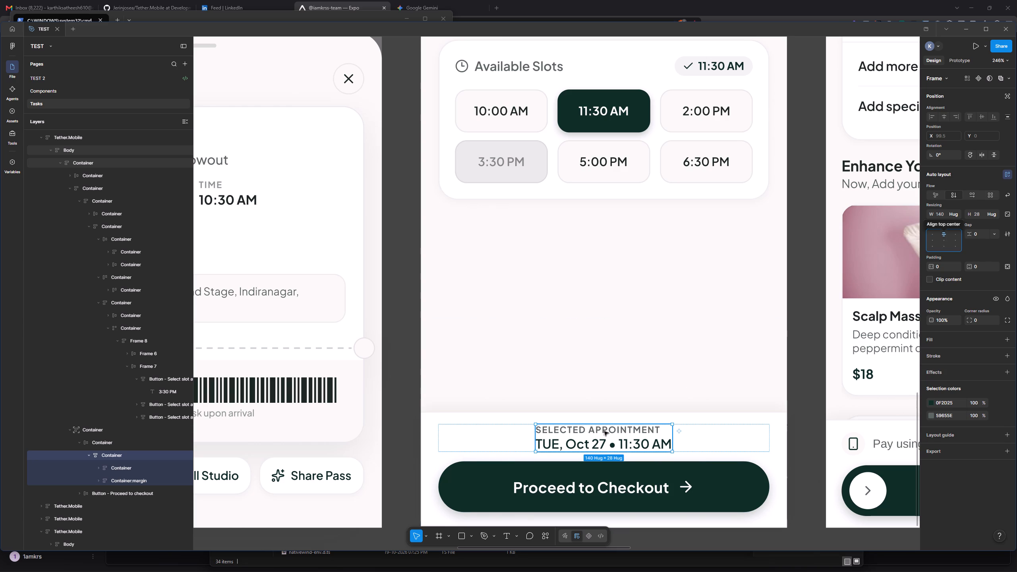
double_click(604, 431)
left_click(946, 234)
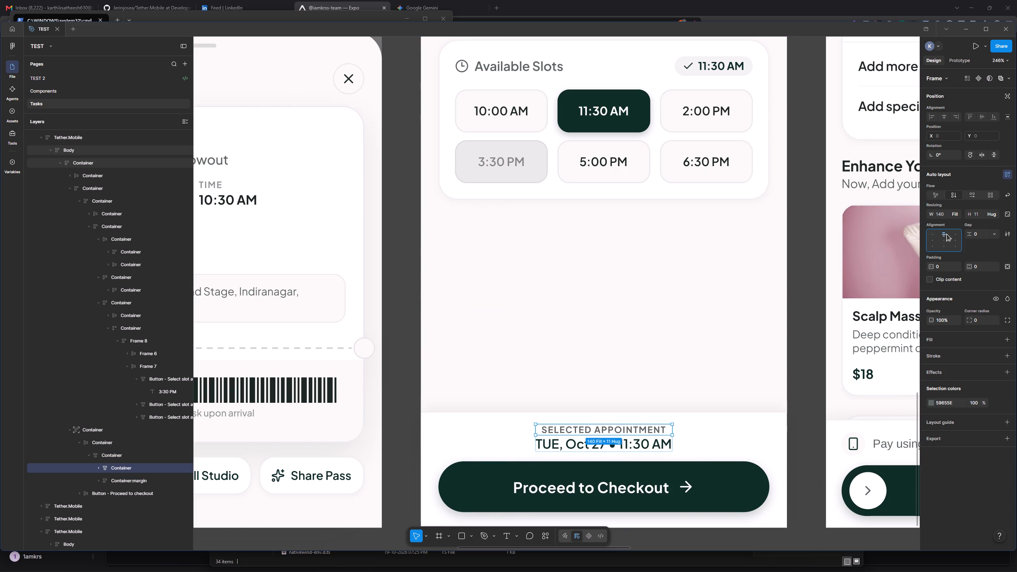
left_click(705, 439)
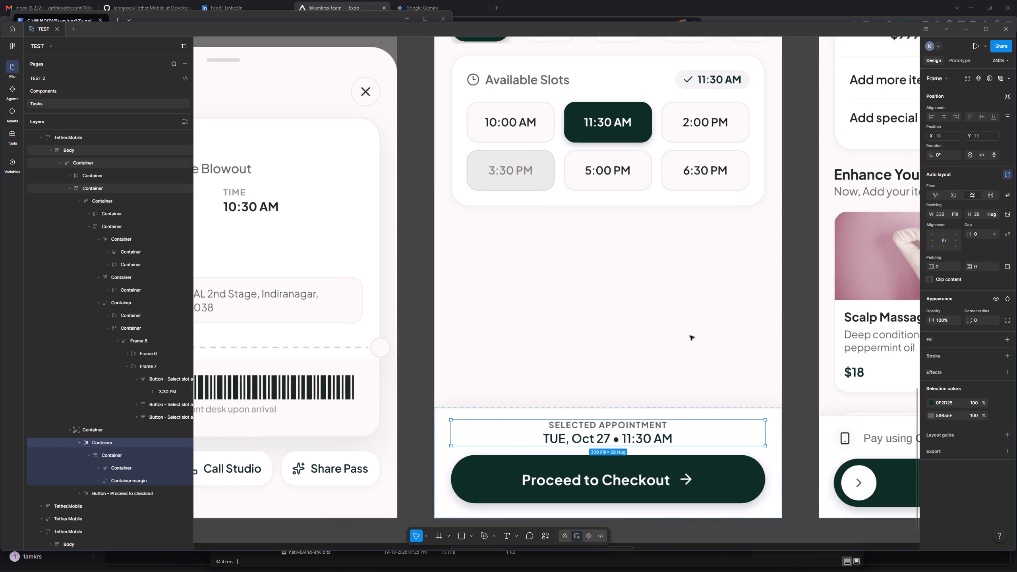
left_click(673, 486)
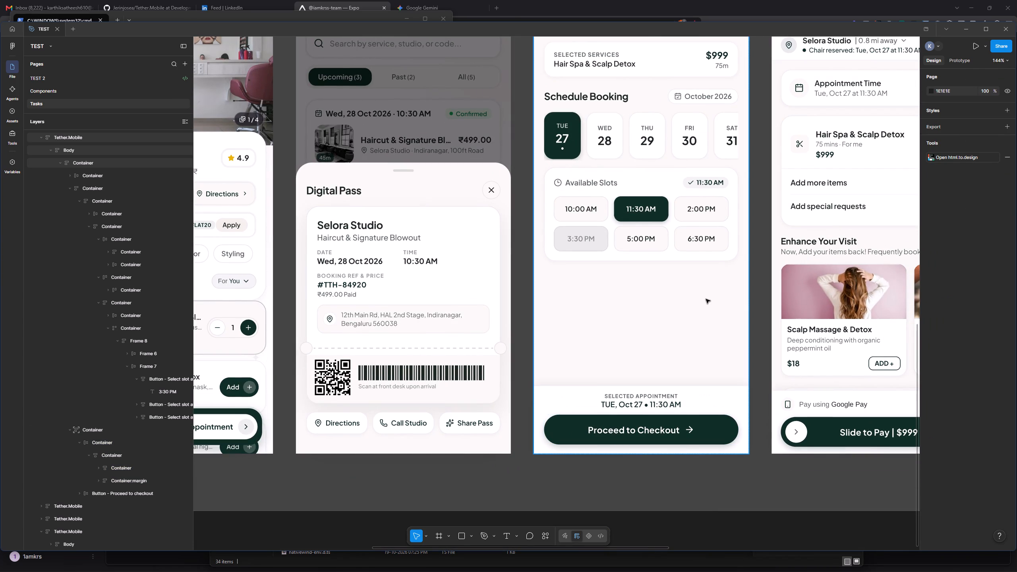
Delete the 75m duration text below the price on the Book Appointment screen's Selected Services card.
scroll(706, 299, "up", 1)
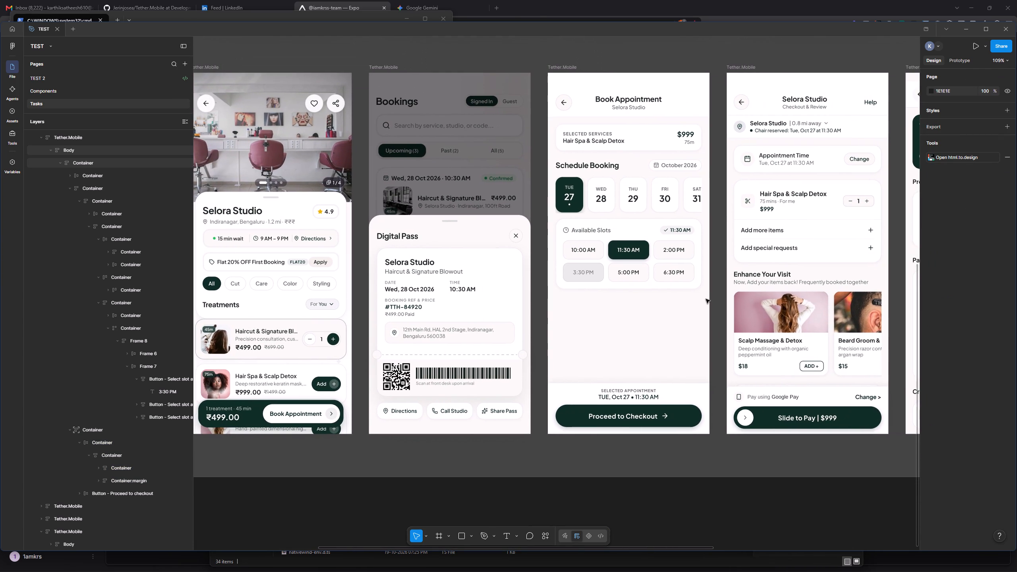
scroll(702, 163, "up", 1)
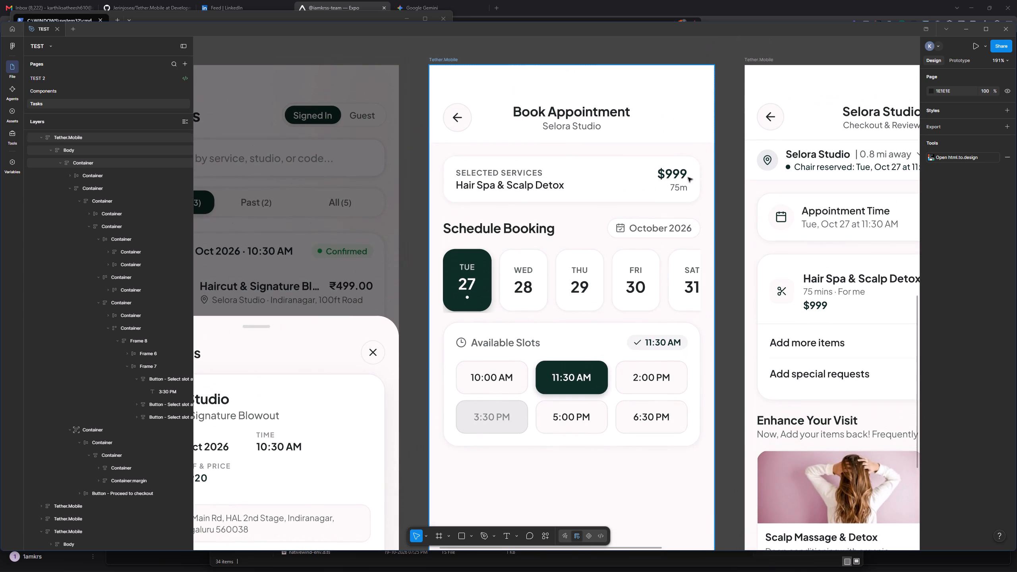
left_click(684, 189, "ctrl")
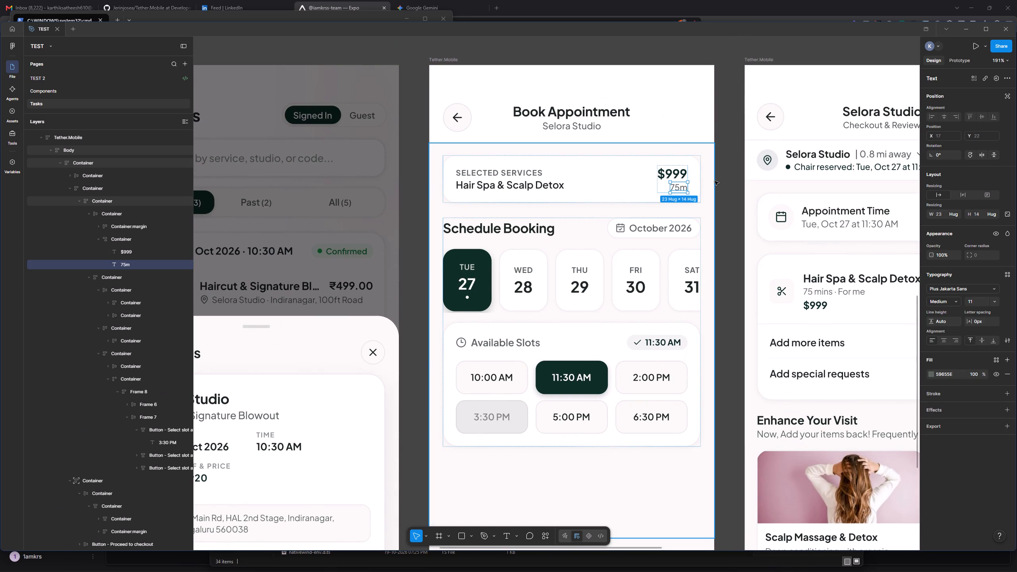
key("Delete")
Replace the Selected Services card's $999 price with ₹499.00 copied from the Haircut & Signature treatment on the Selora Studio screen.
scroll(557, 182, "right", 1)
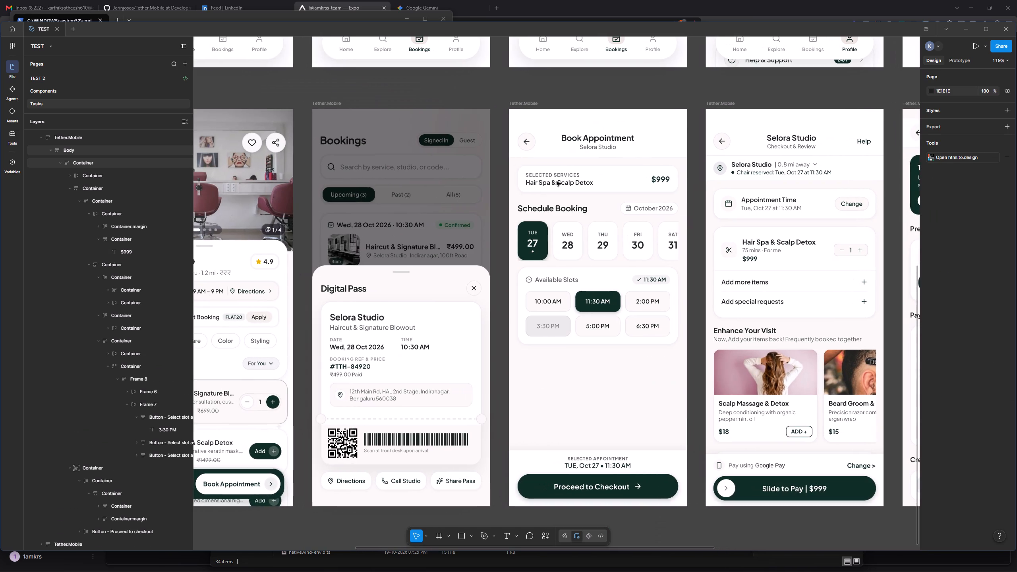
scroll(454, 381, "right", 2)
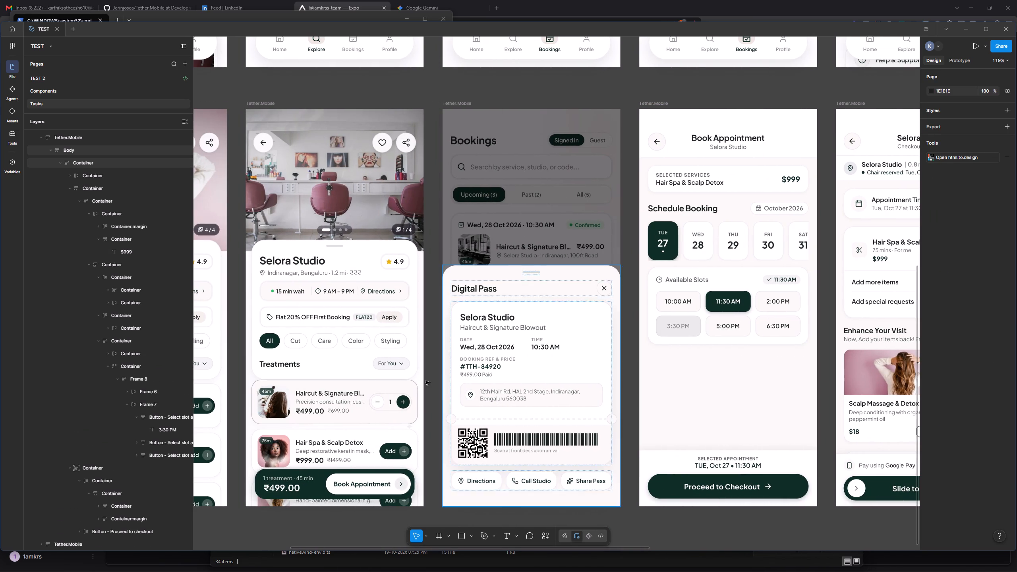
double_click(310, 411, "ctrl")
key("ctrl+c")
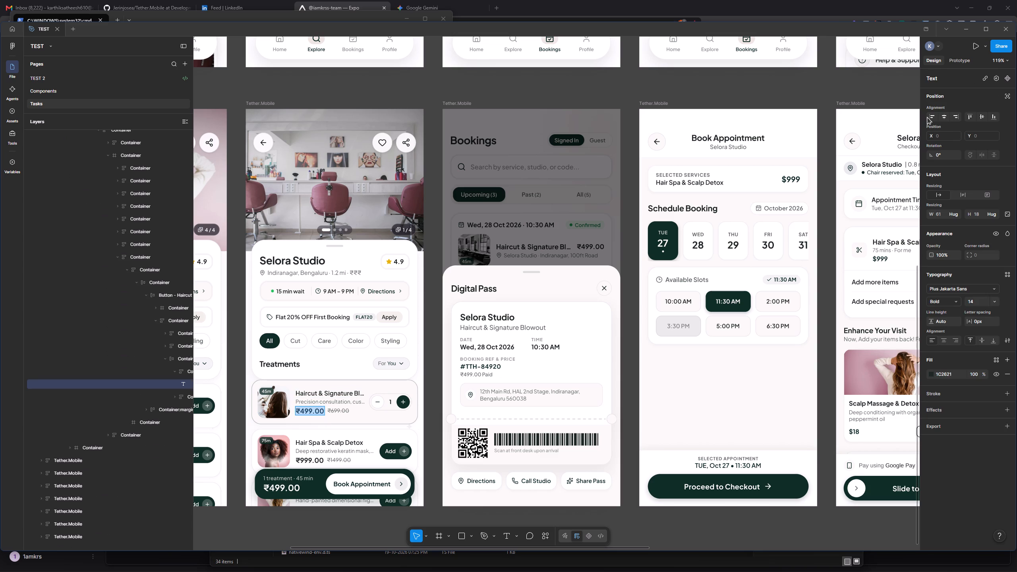
triple_click(789, 178, "ctrl")
key("ctrl+shift+r")
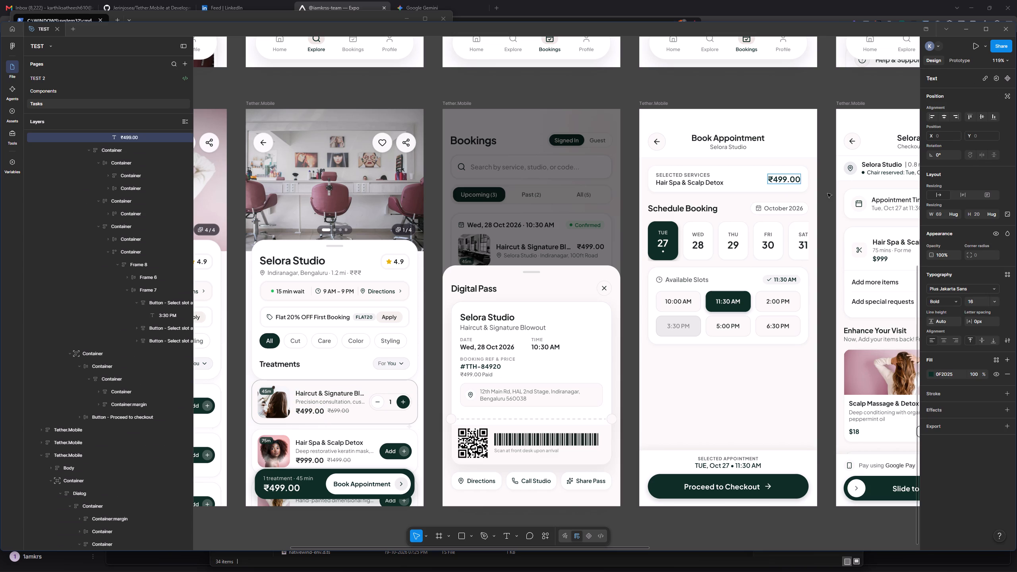
scroll(797, 206, "left", 3)
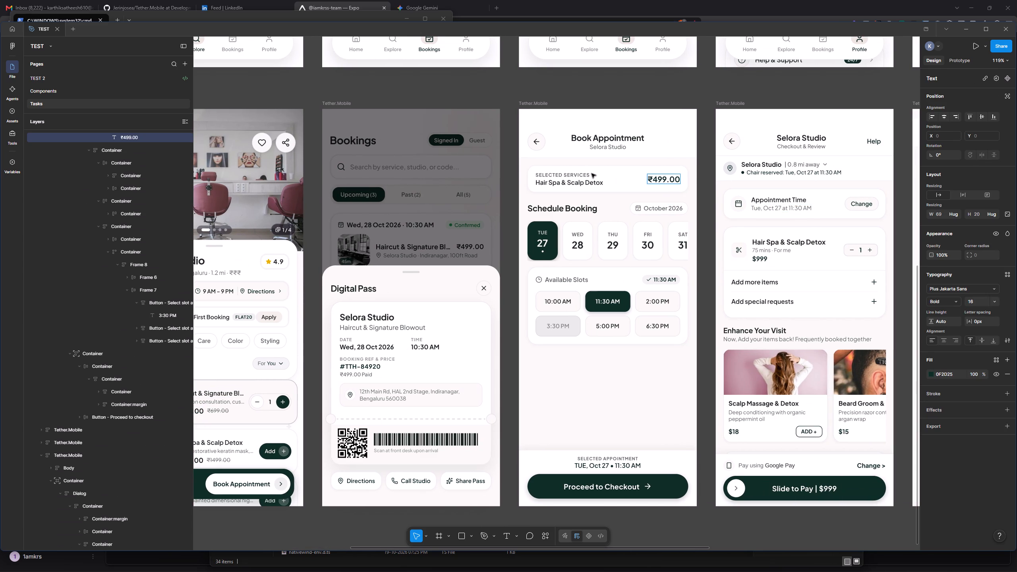
left_click(607, 173)
left_click(646, 166)
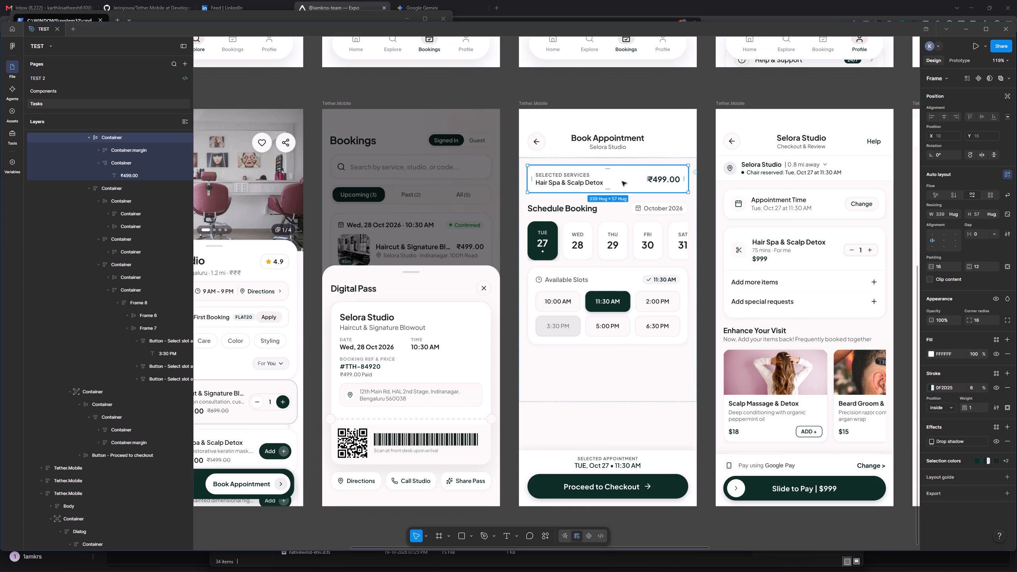
Replace the $999 price of Hair Spa & Scalp Detox on the Checkout & Review screen with the copied ₹499.00.
scroll(622, 182, "right", 3)
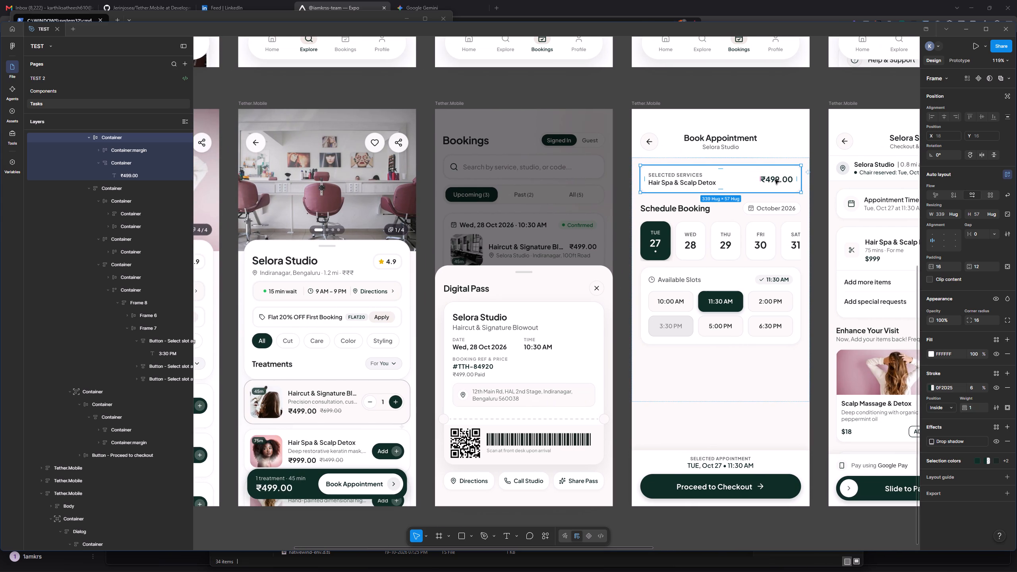
scroll(775, 180, "left", 3)
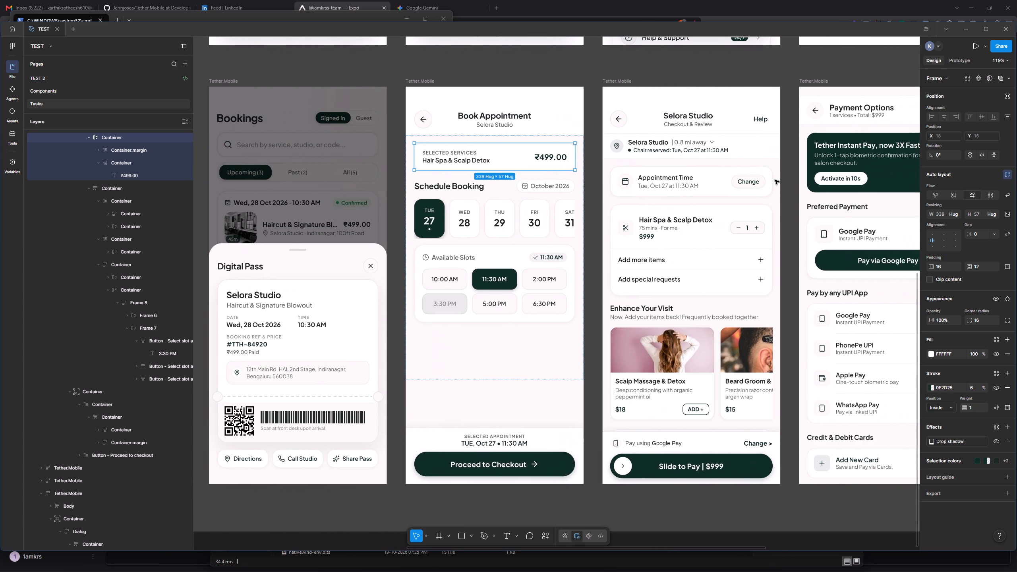
scroll(775, 180, "left", 2)
triple_click(610, 236, "ctrl")
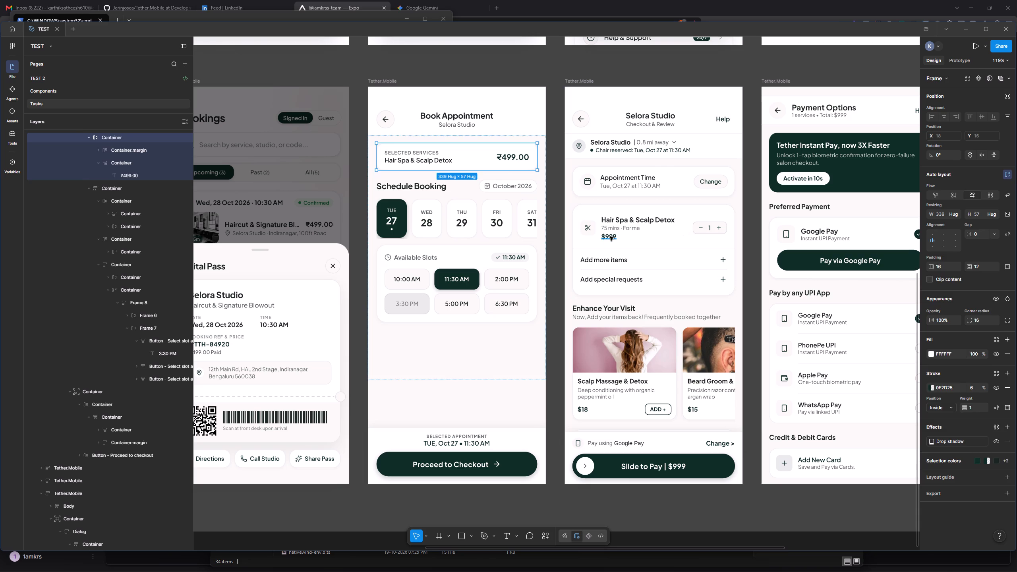
key("ctrl+shift+r")
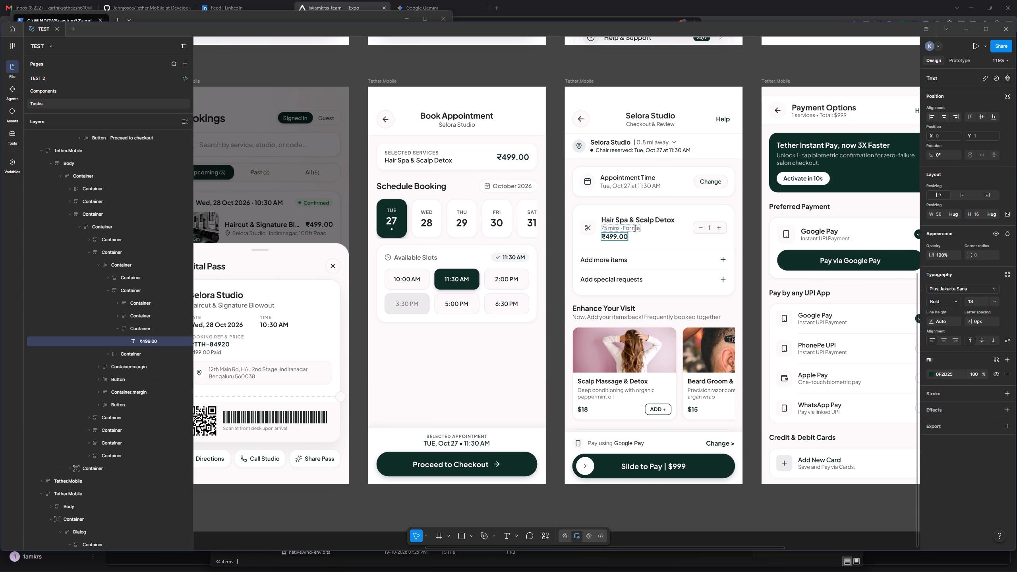
Shorten the duration text under Hair Spa & Scalp Detox on the Checkout & Review screen to "75 mins".
left_click(635, 228)
left_click_drag(620, 228, 696, 245)
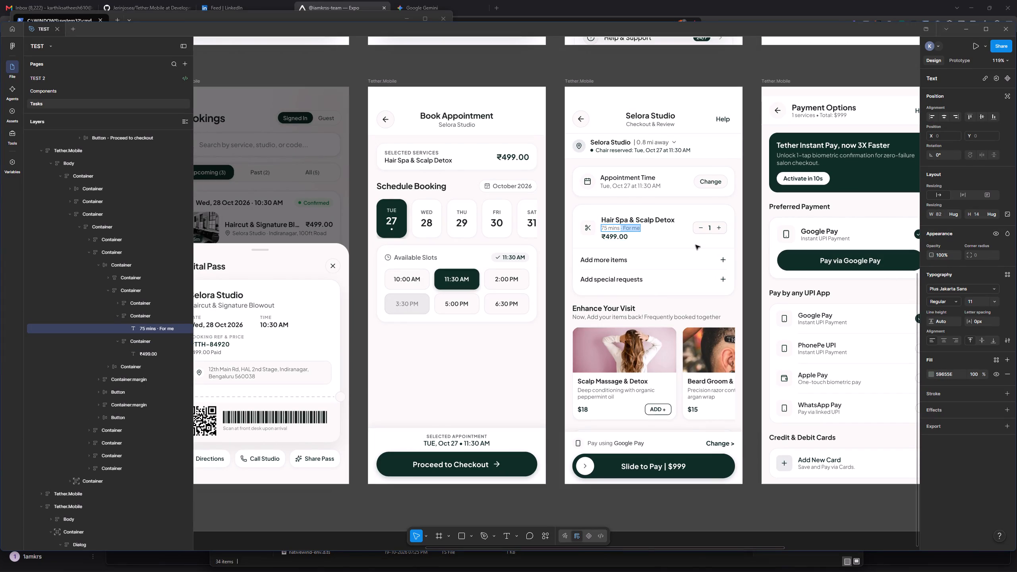
key("BackSpace")
key("BackSpace")
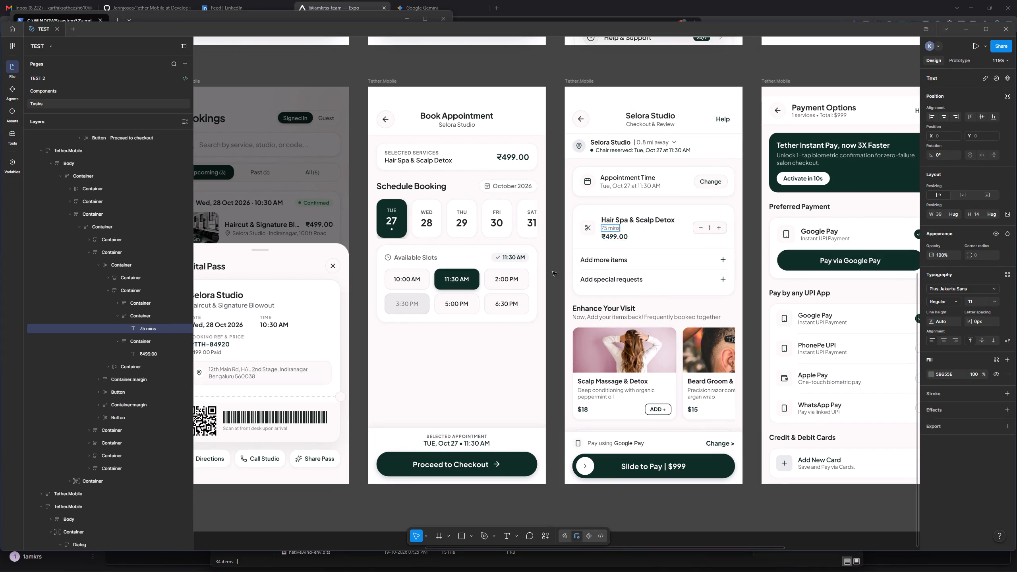
double_click(553, 271)
Preview the Checkout & Review screen, set its frame's scroll overflow to Vertical, and test scrolling in the preview.
scroll(745, 271, "left", 2)
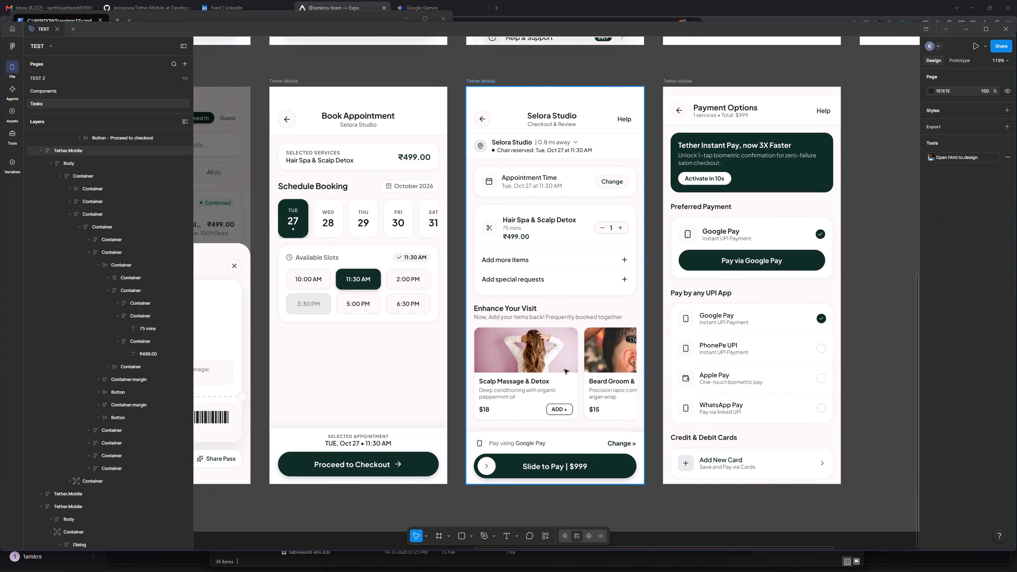
left_click(488, 80)
key("shift+space")
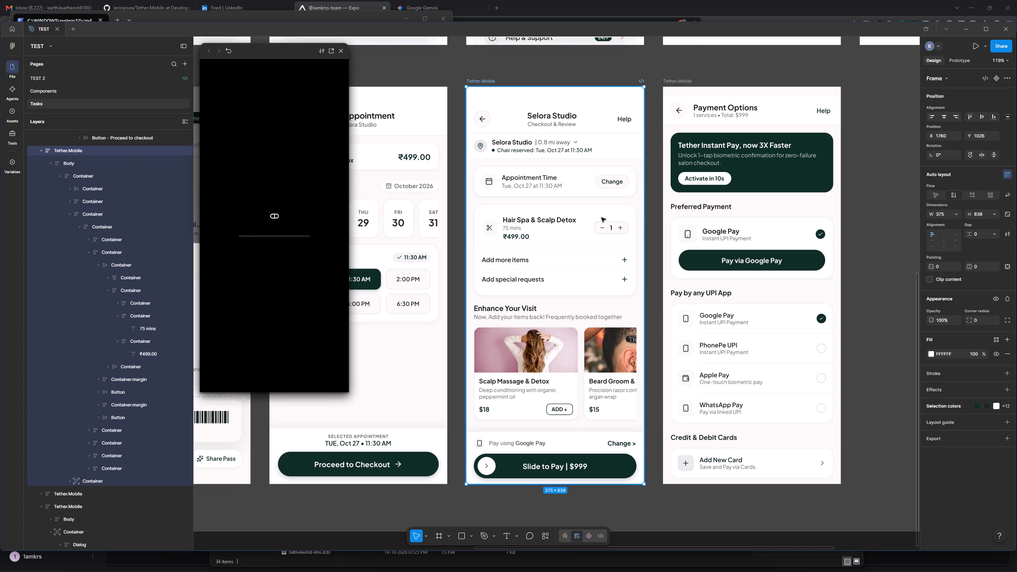
left_click(963, 63)
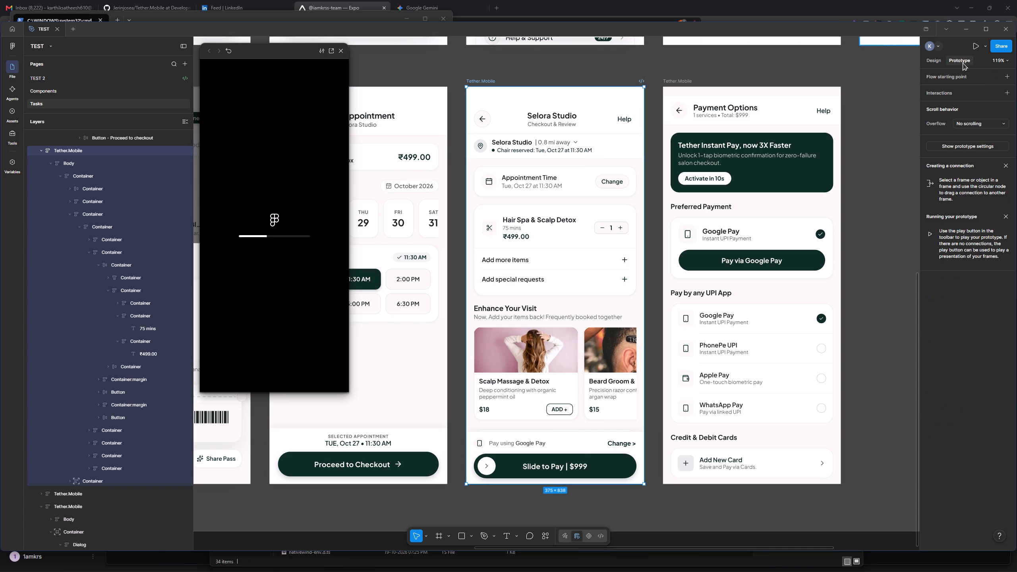
left_click(988, 124)
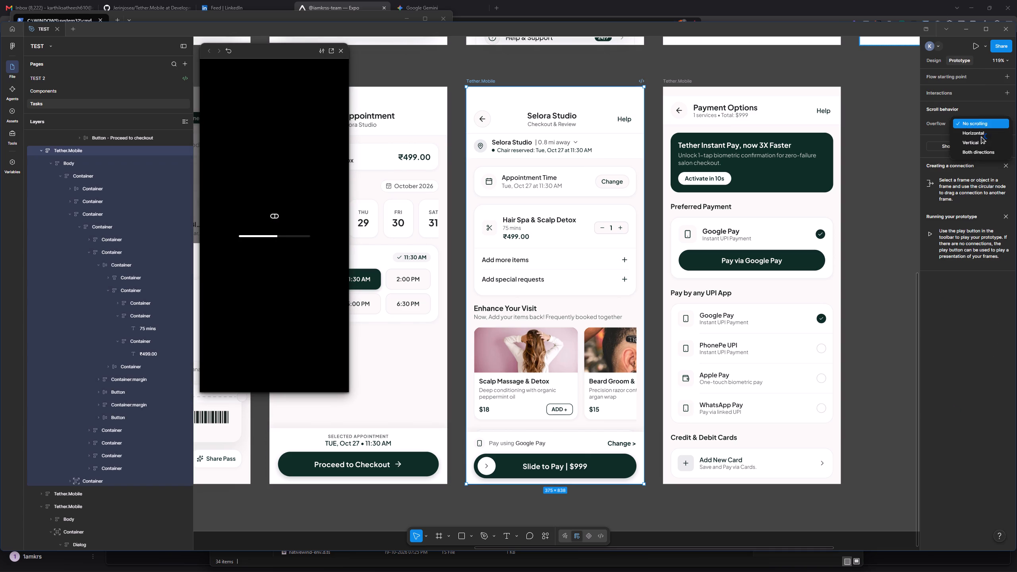
left_click(976, 141)
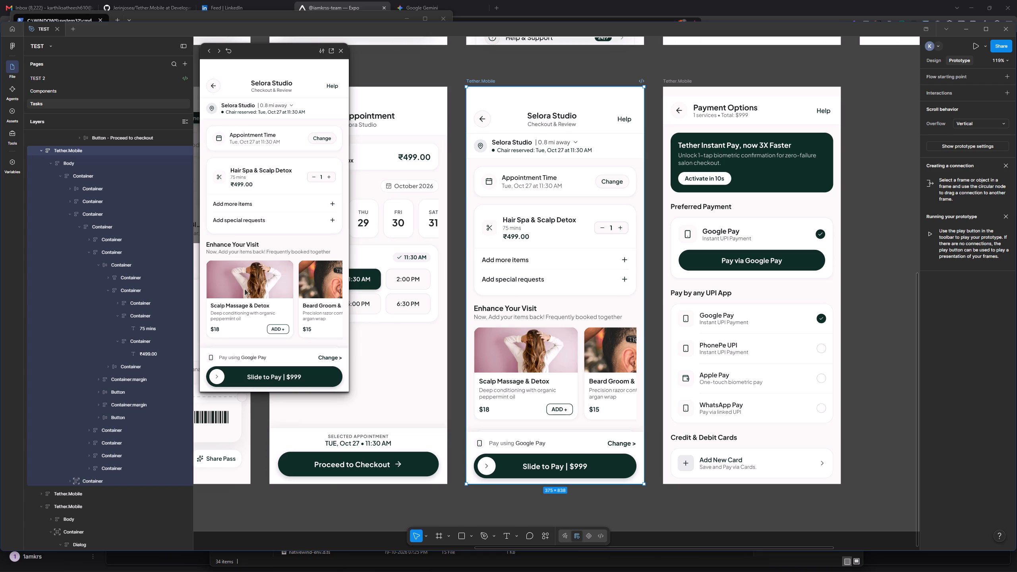
left_click_drag(237, 296, 247, 195)
left_click_drag(247, 195, 254, 143)
Set the scroll overflow of the Checkout & Review content container below the studio location row to Vertical.
double_click(518, 173)
double_click(518, 173)
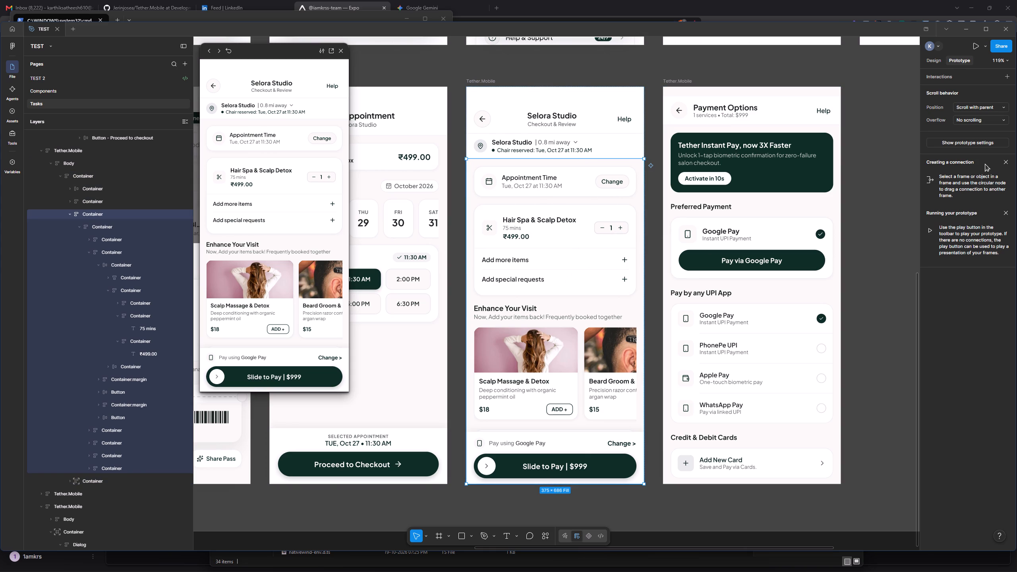
left_click(982, 117)
left_click(969, 136)
Scroll the Checkout & Review preview up and down to check its content down to Bill Details, and close the preview.
left_click_drag(317, 217, 327, 78)
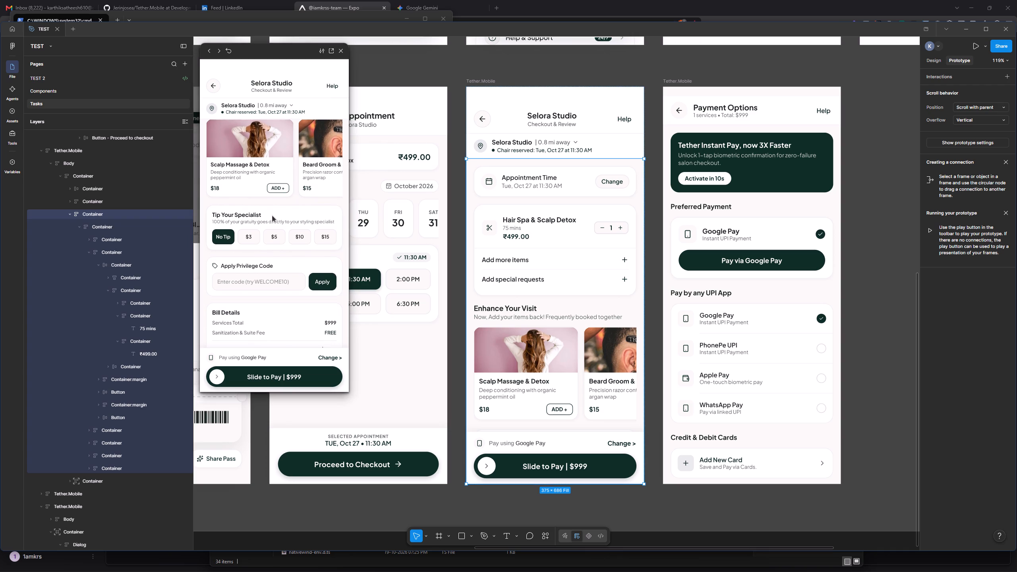
left_click_drag(272, 215, 305, 297)
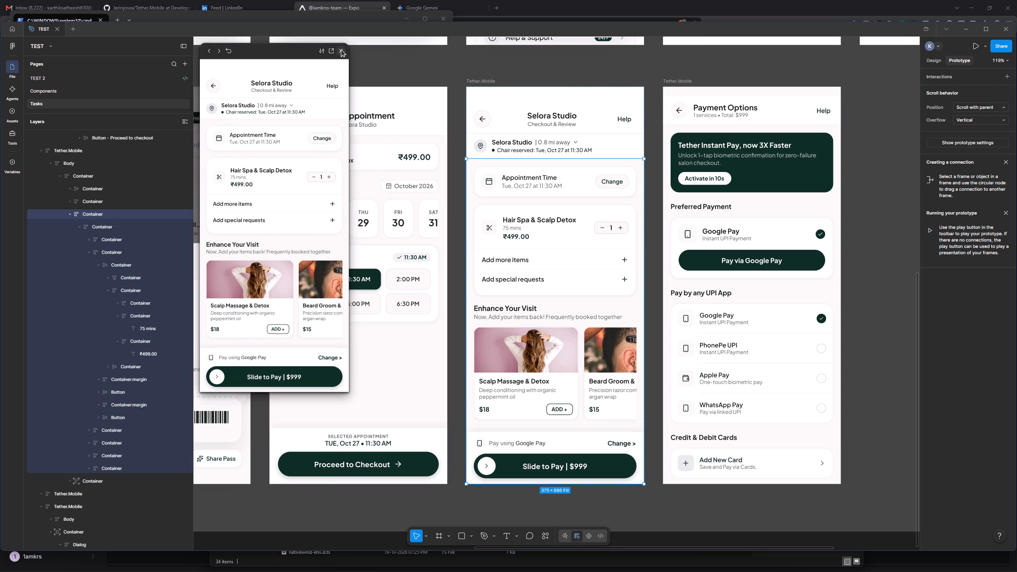
left_click_drag(296, 236, 317, 81)
left_click_drag(305, 179, 312, 332)
left_click_drag(290, 217, 318, 23)
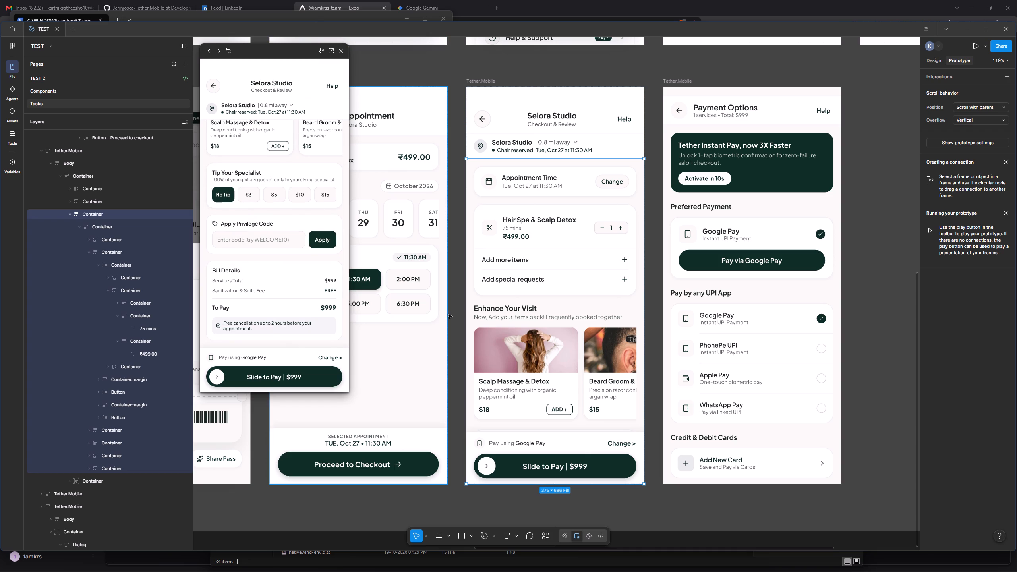
left_click(342, 50)
Delete the Tip Your Specialist section from the Checkout & Review screen's scrolling content.
scroll(551, 359, "down", 1)
double_click(600, 375)
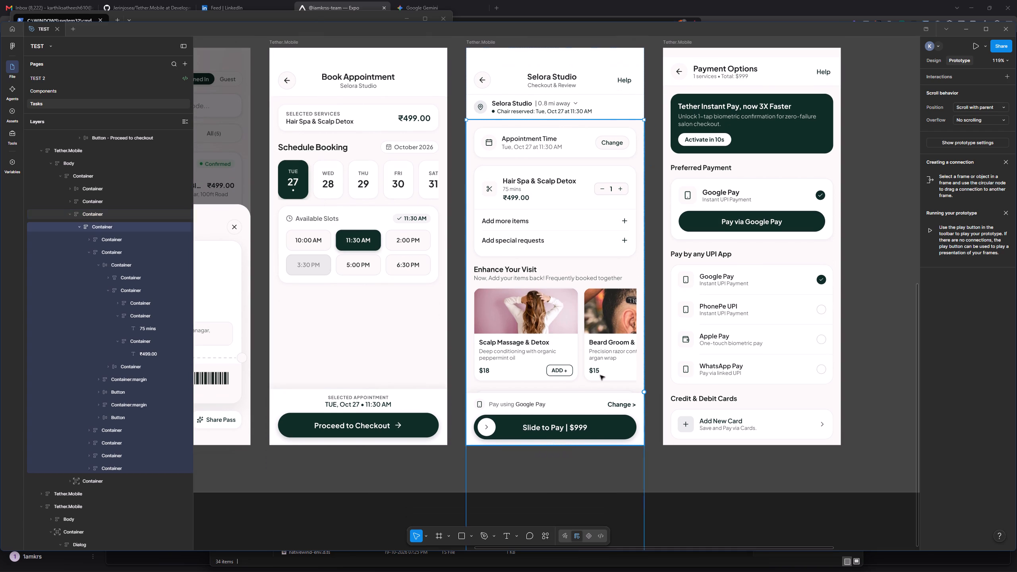
double_click(607, 365)
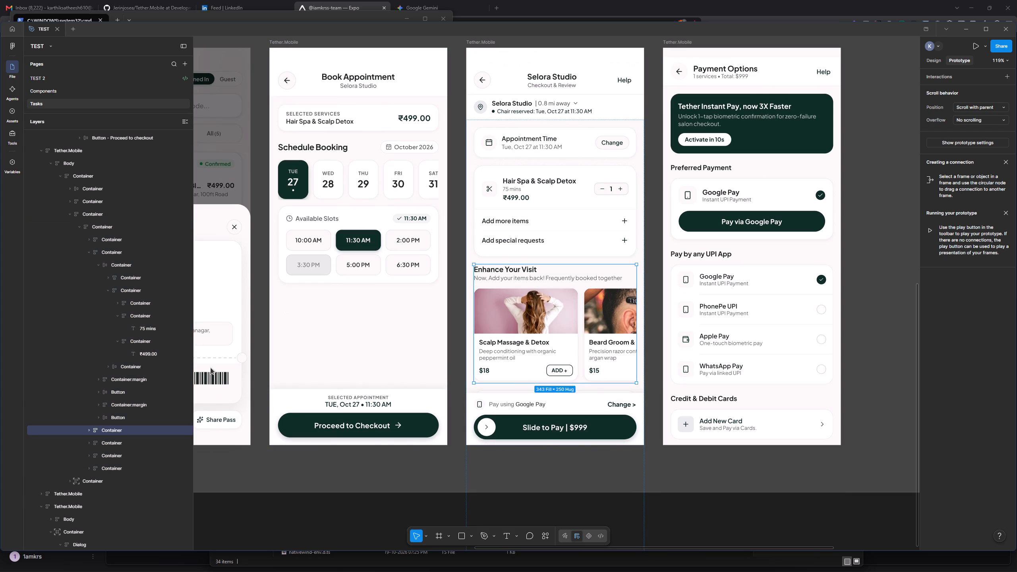
left_click(126, 439)
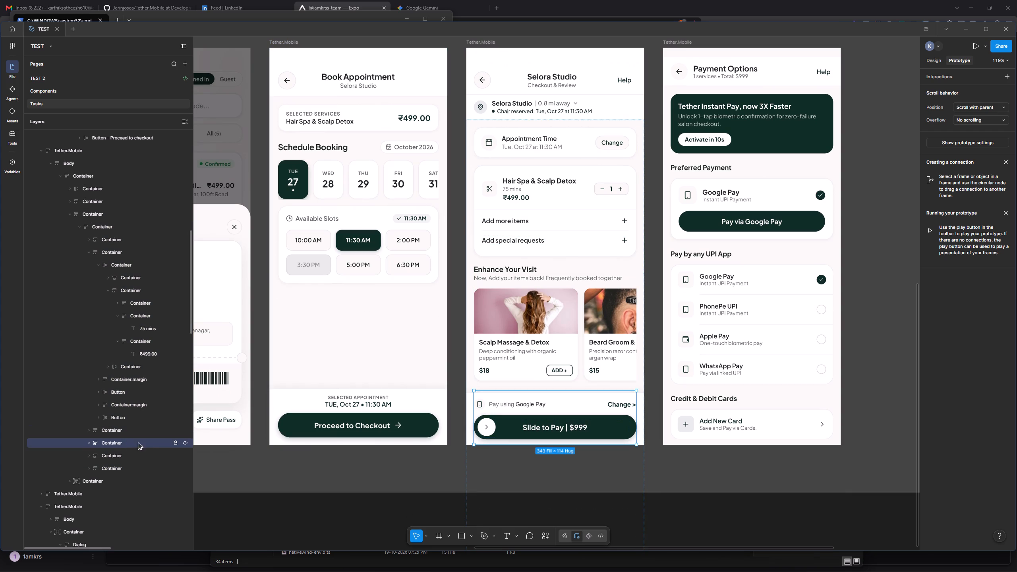
key("Delete")
Preview the Checkout & Review screen again and scroll to the Apply Privilege Code and Bill Details sections.
scroll(443, 206, "up", 1)
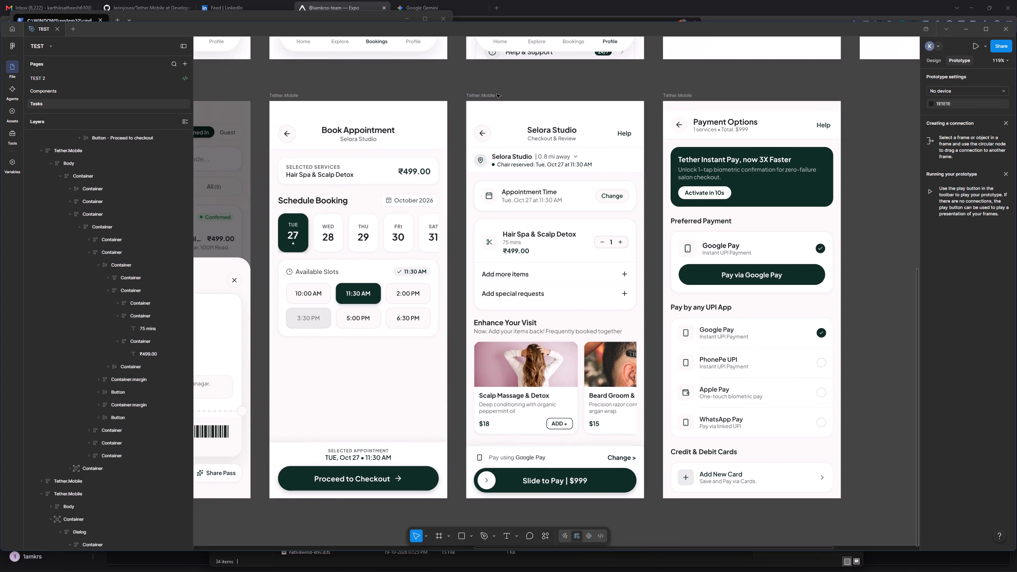
left_click(495, 94)
key("shift+space")
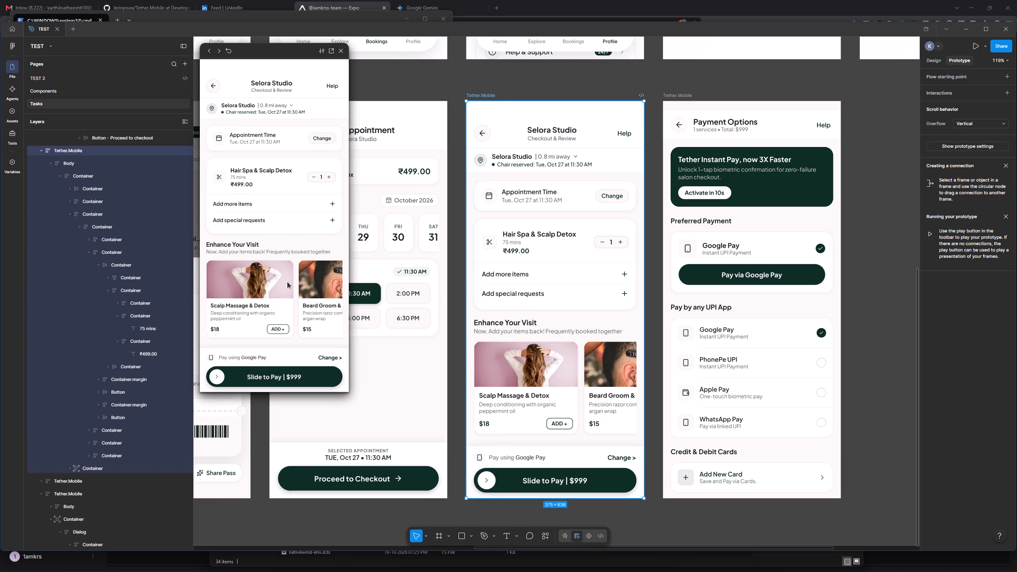
left_click_drag(287, 281, 327, 164)
left_click_drag(274, 260, 287, 238)
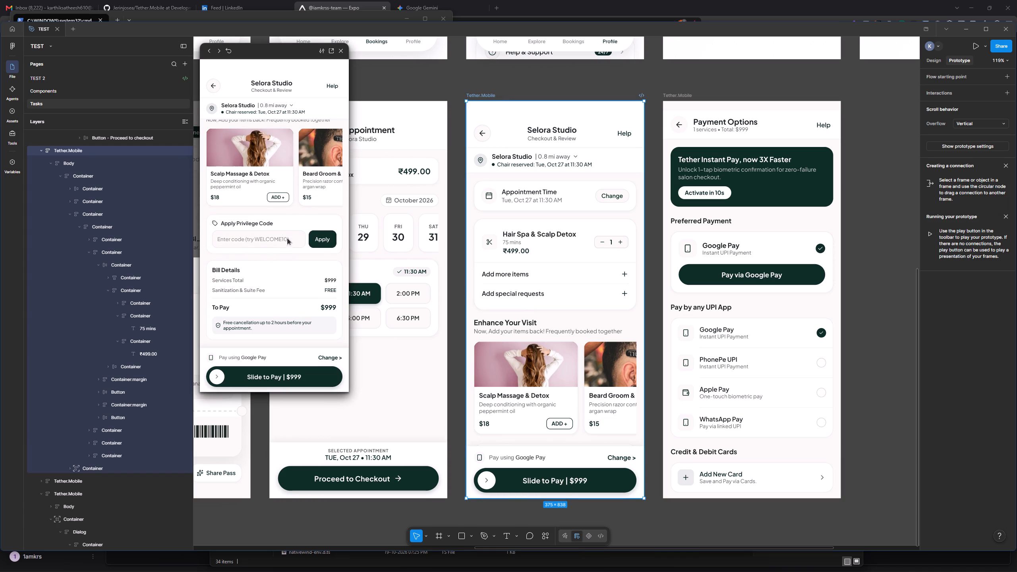
left_click_drag(287, 238, 301, 210)
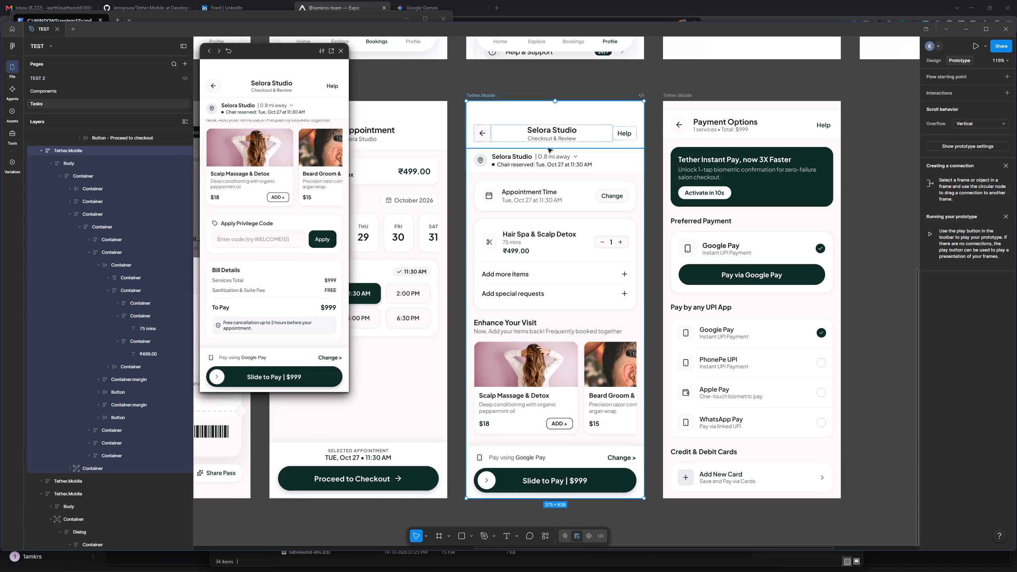
Replace the To Pay amount in the Checkout & Review screen's Bill Details with the ₹499.00 price copied from the Book Appointment screen.
double_click(413, 170, "ctrl")
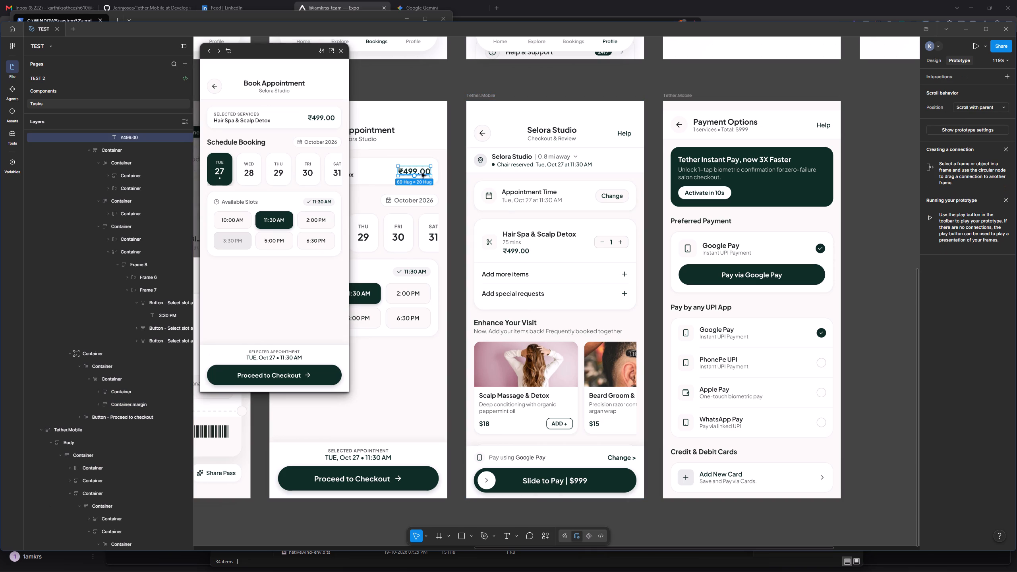
double_click(420, 172)
key("ctrl+c")
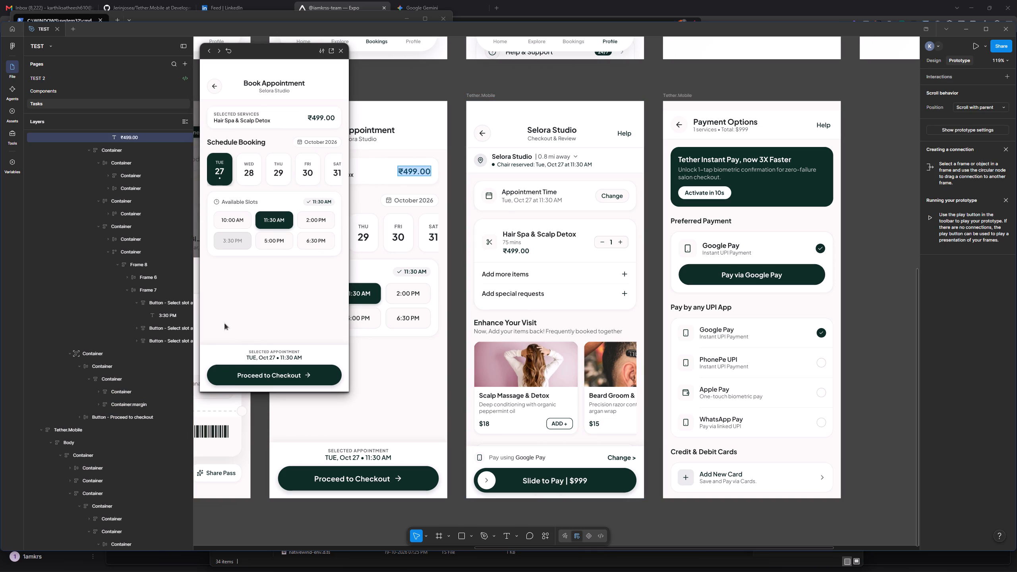
double_click(601, 387)
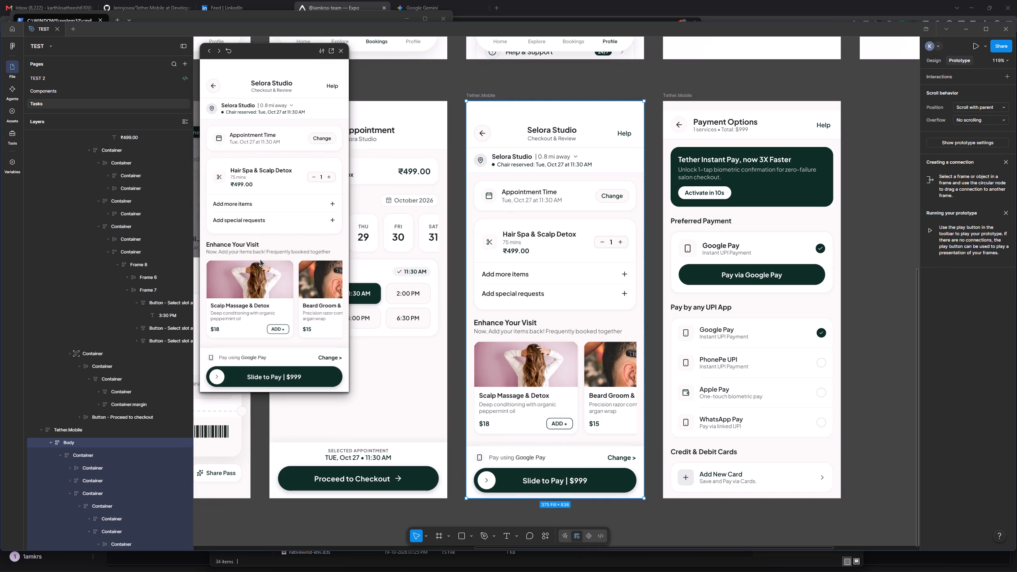
left_click_drag(260, 259, 273, 106)
scroll(112, 423, "down", 1)
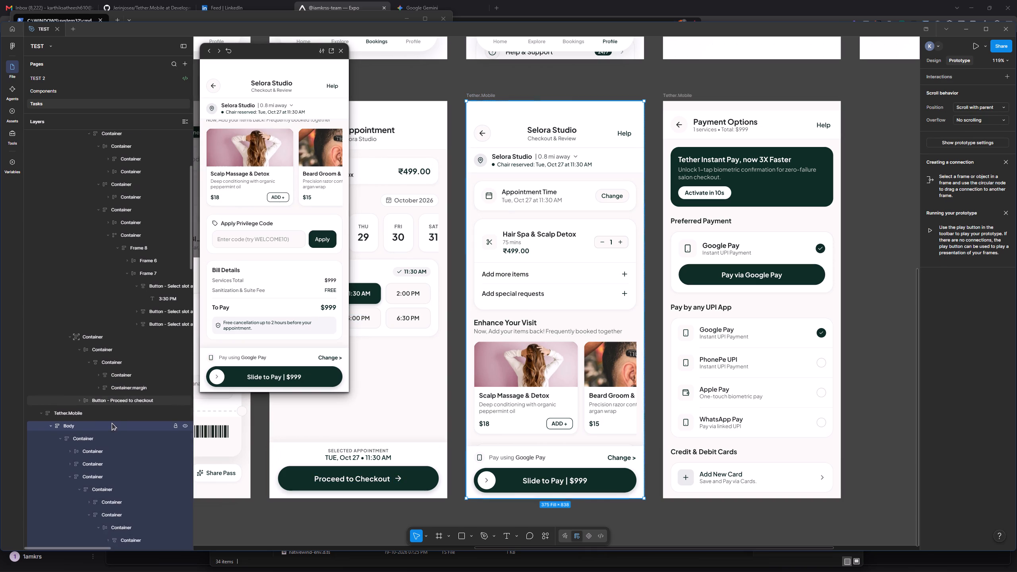
scroll(112, 423, "down", 6)
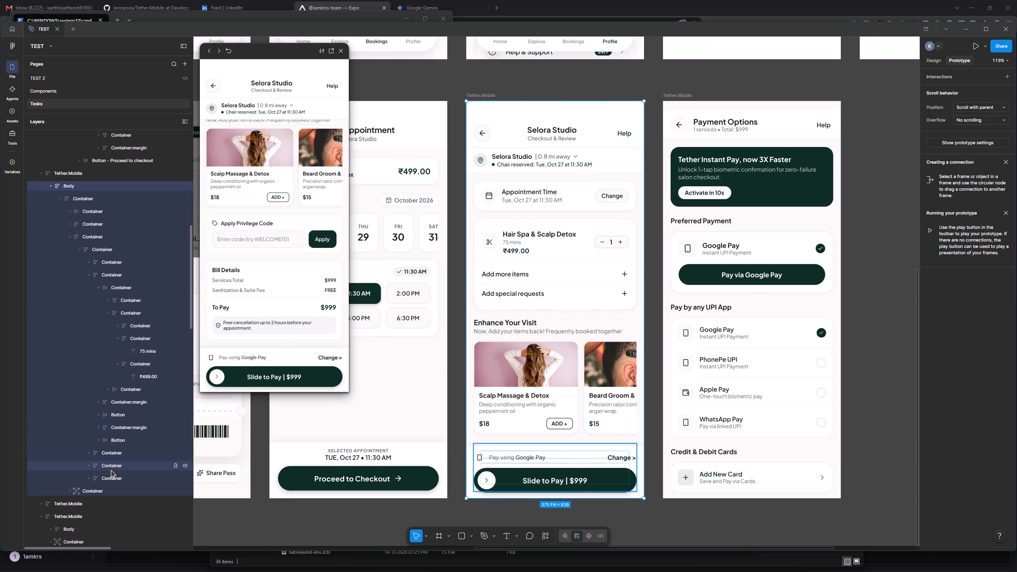
left_click(112, 483)
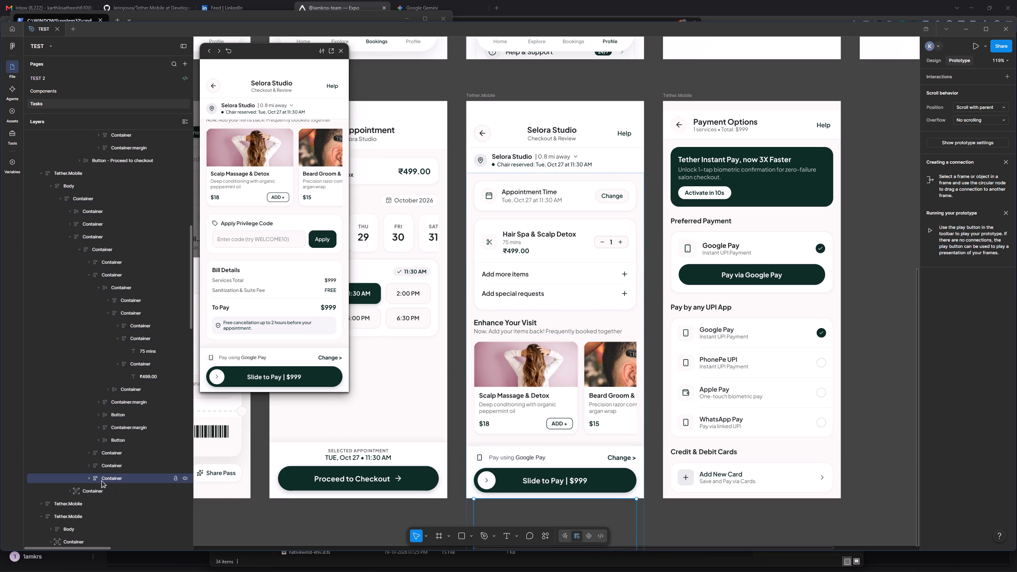
left_click(89, 479)
scroll(112, 485, "down", 1)
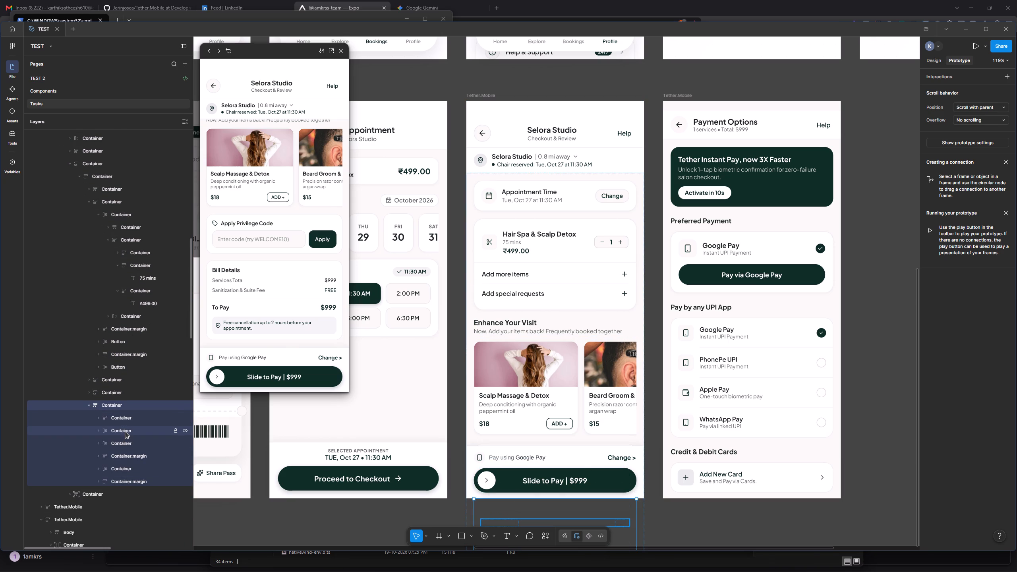
left_click(119, 466)
left_click(99, 468)
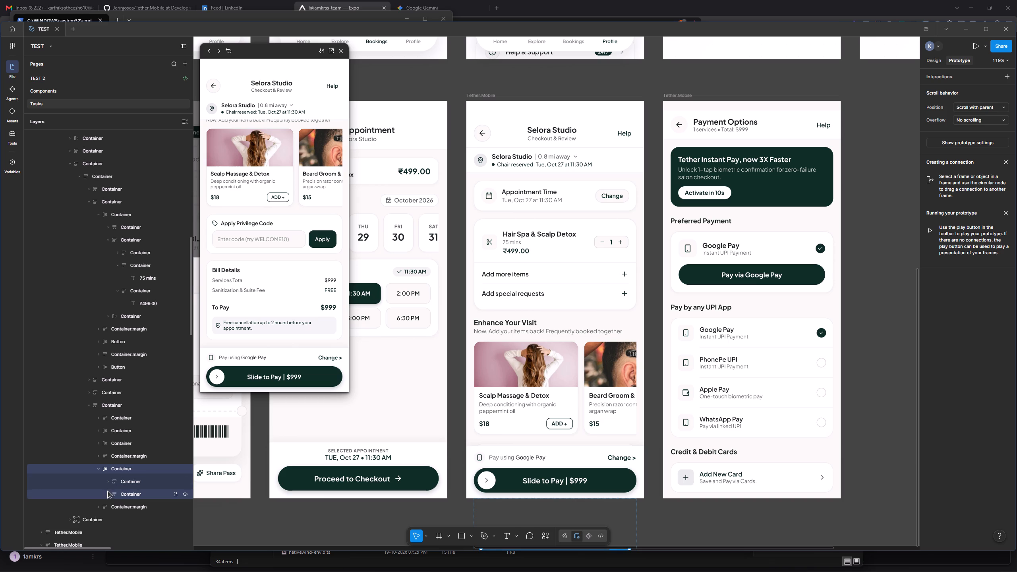
left_click(108, 493)
left_click(143, 506)
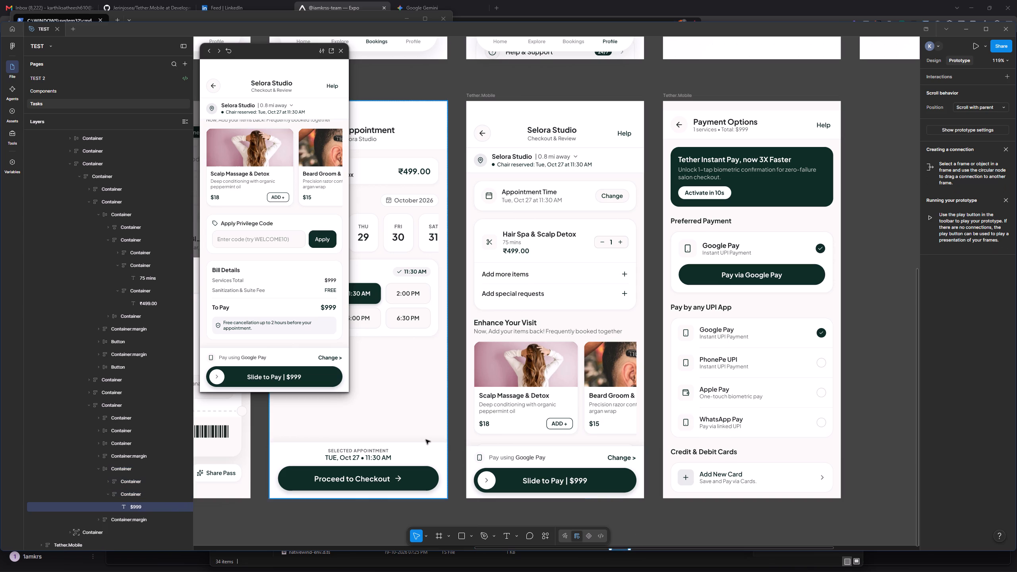
scroll(426, 440, "down", 3)
key("Return")
key("ctrl+v")
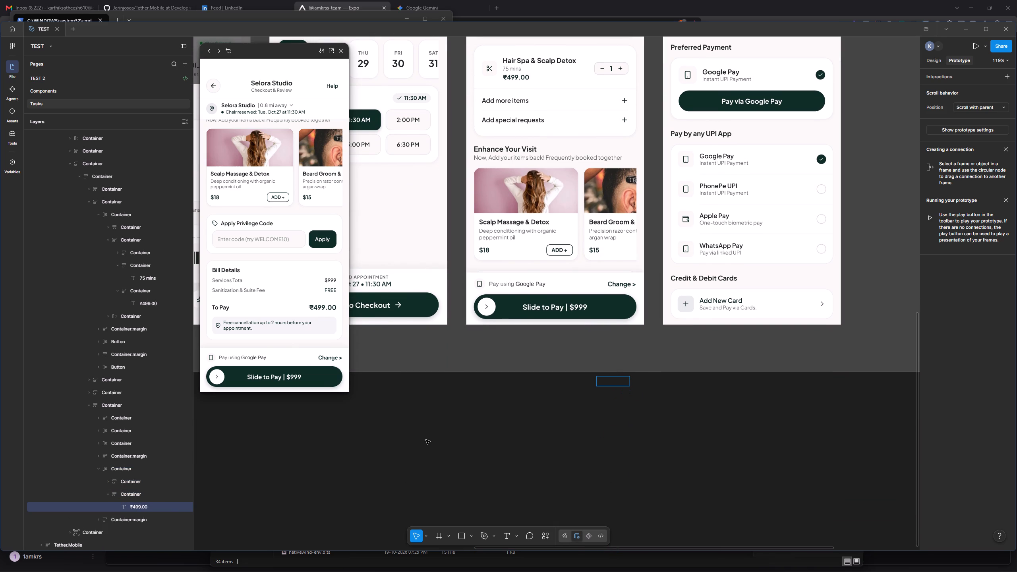
Replace the Services Total amount in Bill Details with ₹499.00, keeping that row's own smaller text style.
left_click(156, 498)
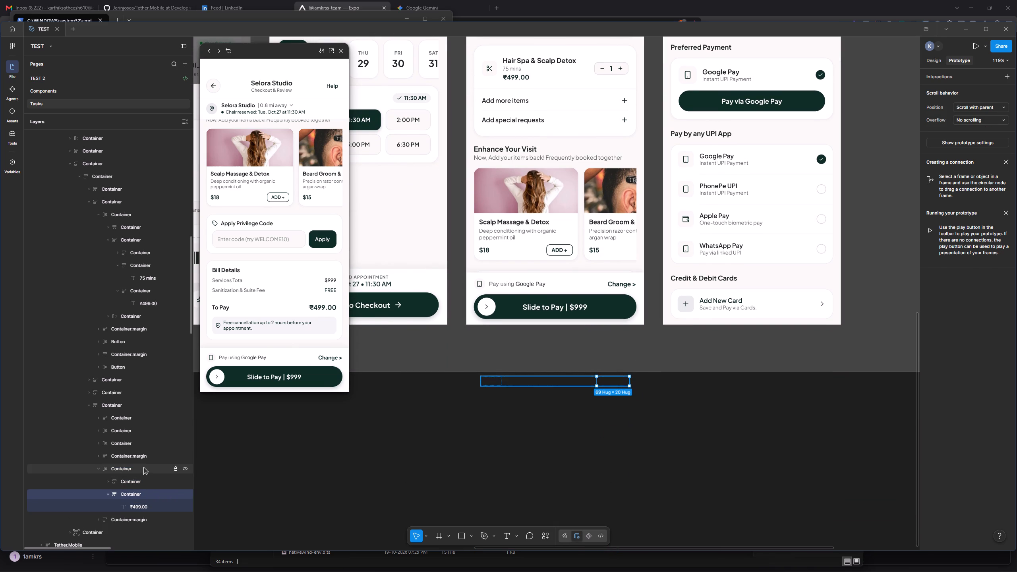
left_click(145, 431)
left_click(99, 431)
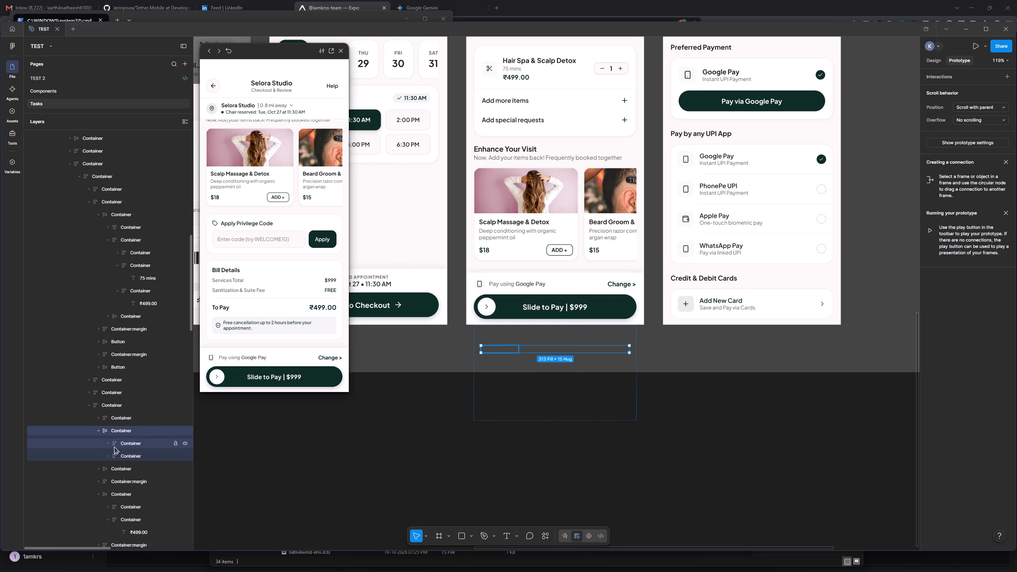
left_click(107, 455)
double_click(131, 466)
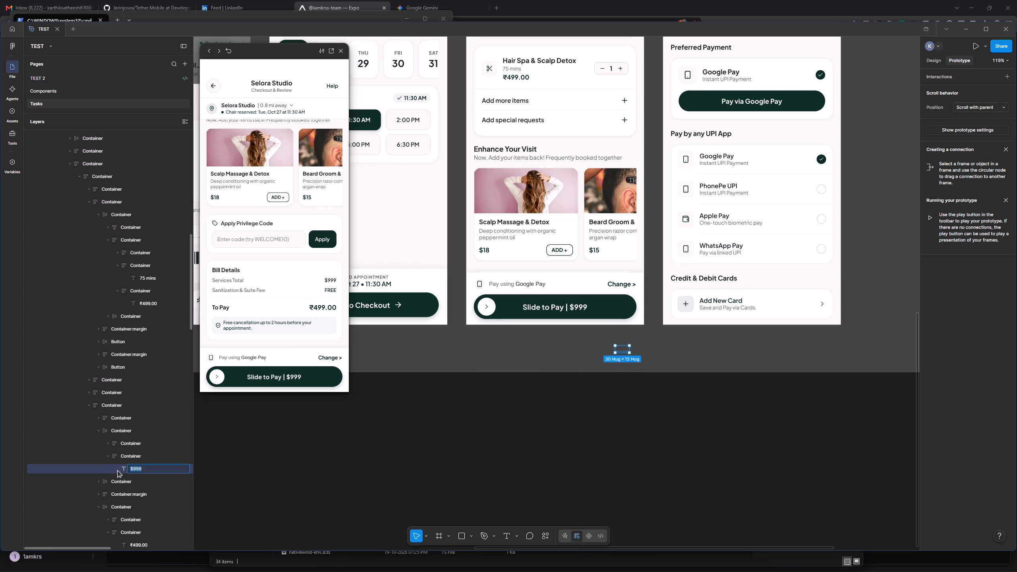
left_click(117, 470)
key("Return")
key("ctrl+v")
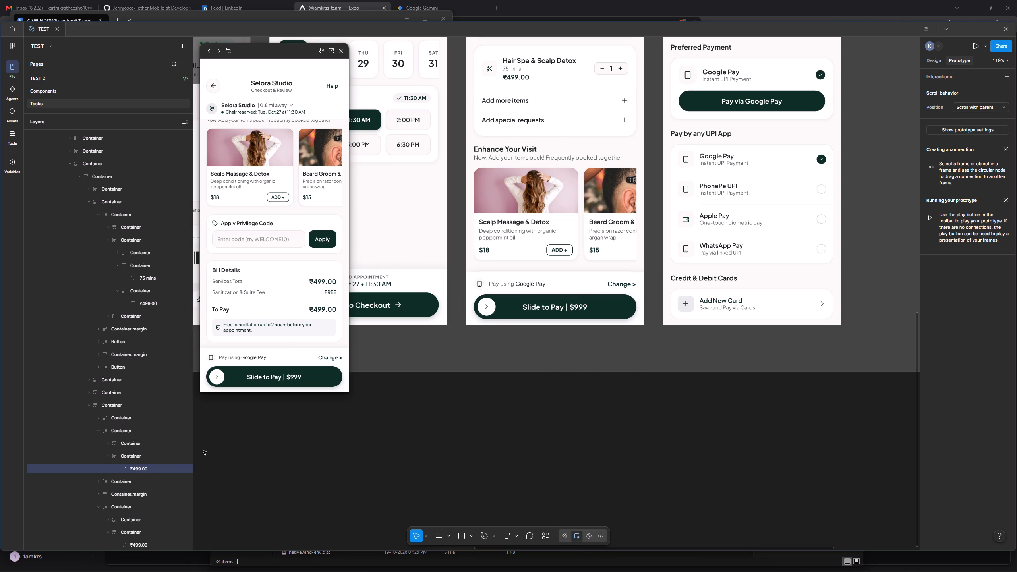
key("ctrl+z")
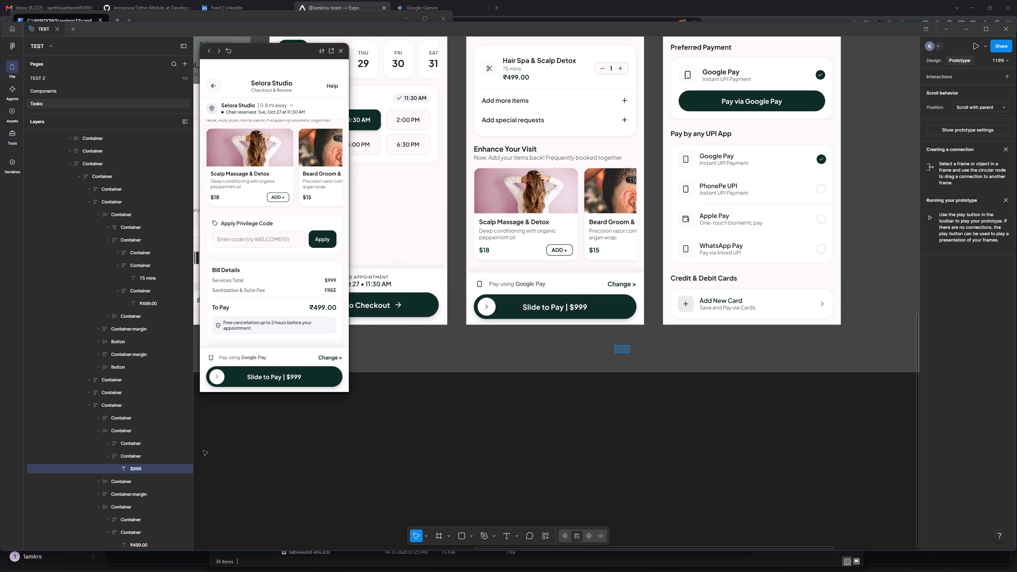
key("ctrl+shift+r")
left_click(147, 473)
Change the price in the Checkout & Review screen's confirm booking label so it reads Slide to Pay | ₹499.00.
scroll(136, 499, "down", 2)
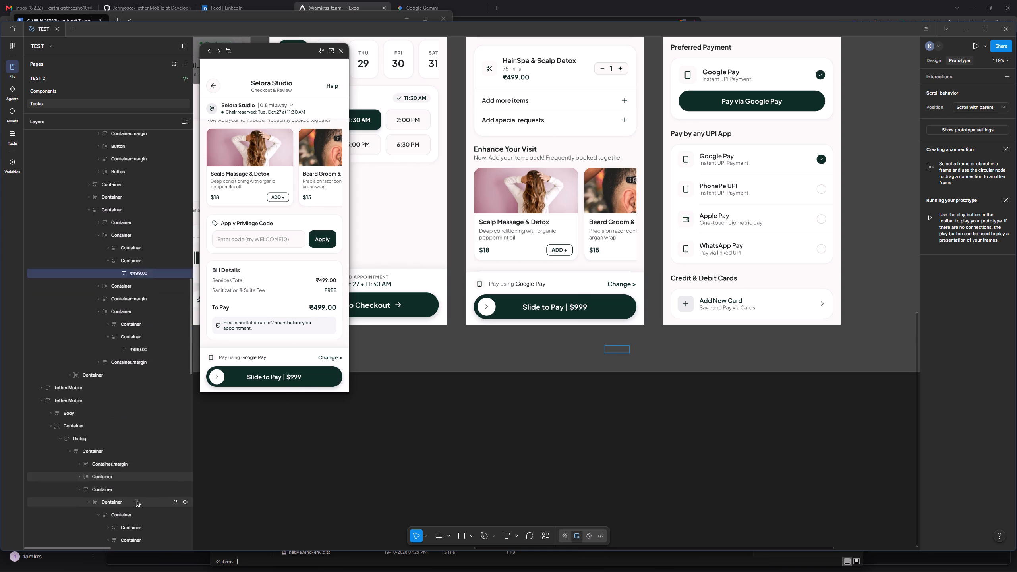
scroll(136, 499, "down", 3)
left_click(66, 356)
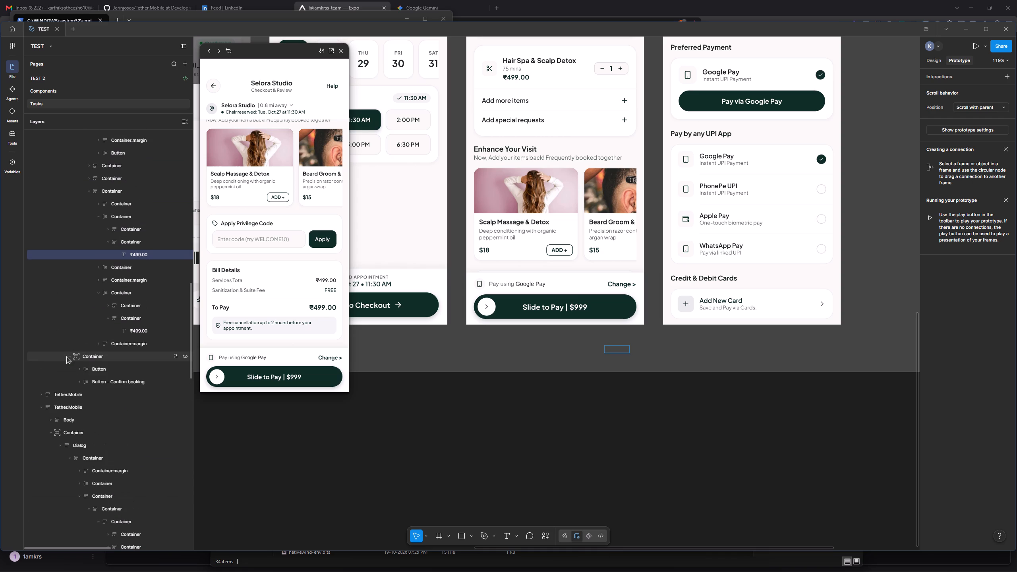
left_click(89, 381)
left_click(82, 382)
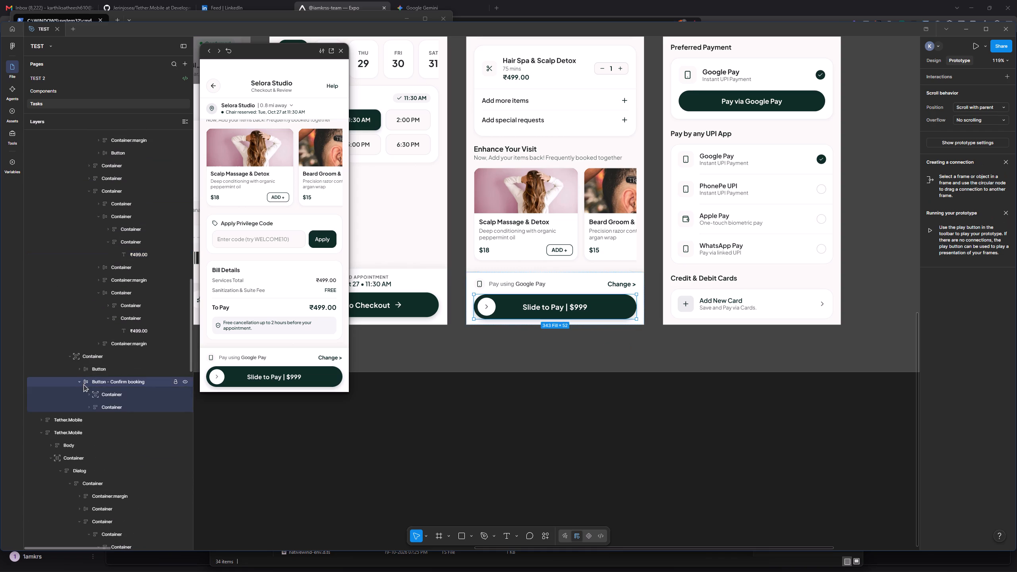
left_click(89, 406)
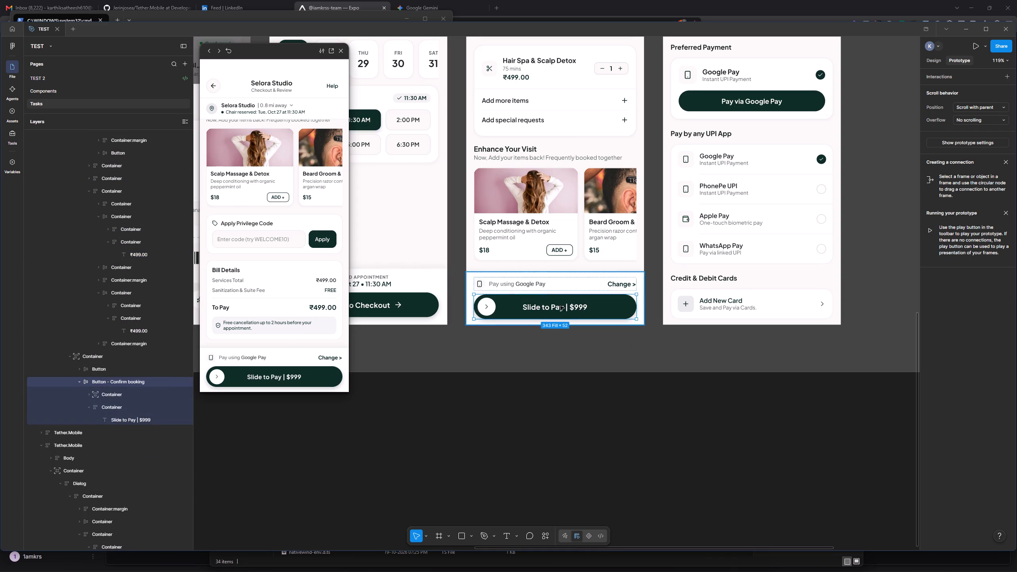
double_click(585, 305, "ctrl")
double_click(578, 308)
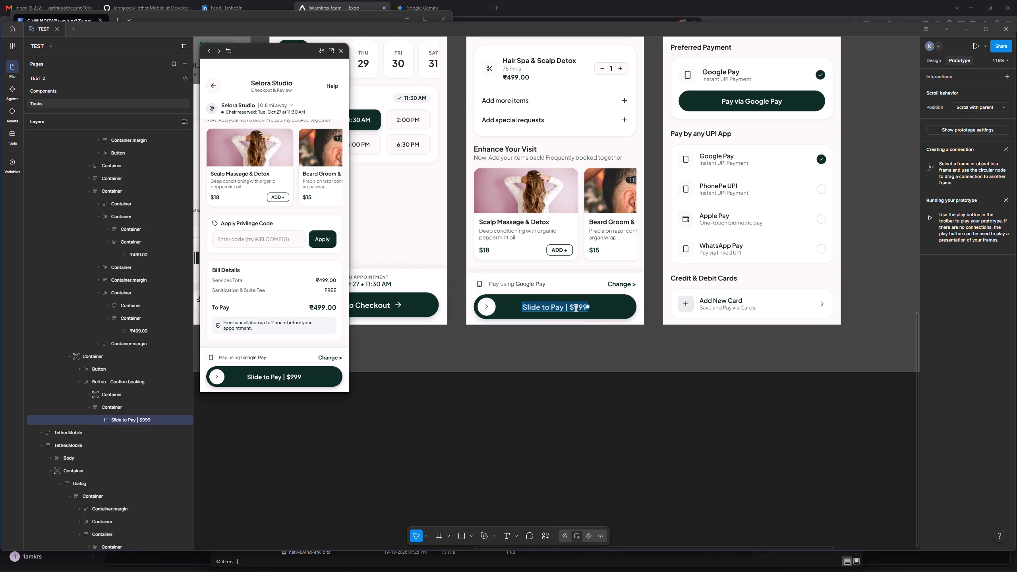
left_click_drag(570, 307, 639, 315)
key("ctrl+shift+r")
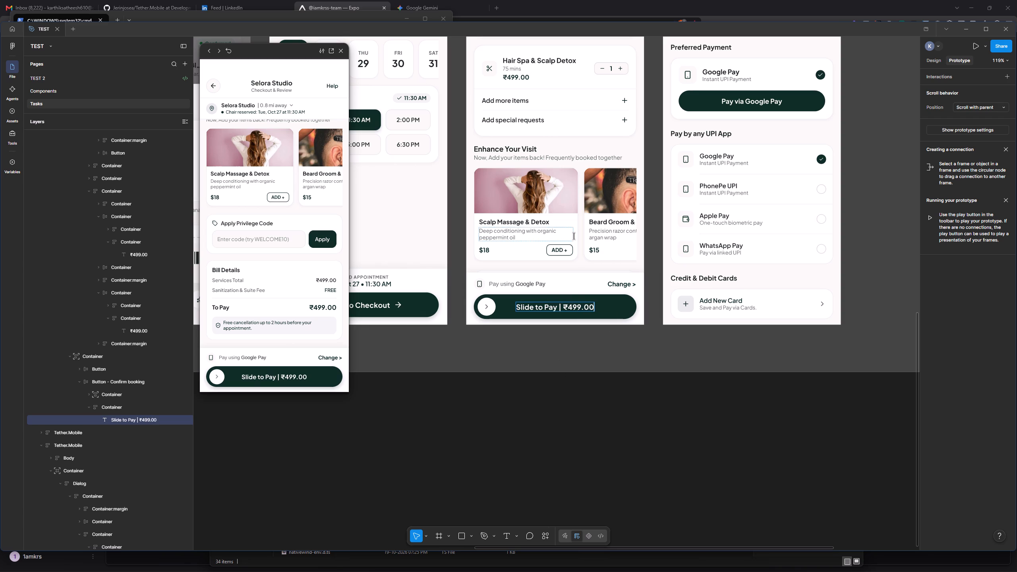
double_click(634, 396)
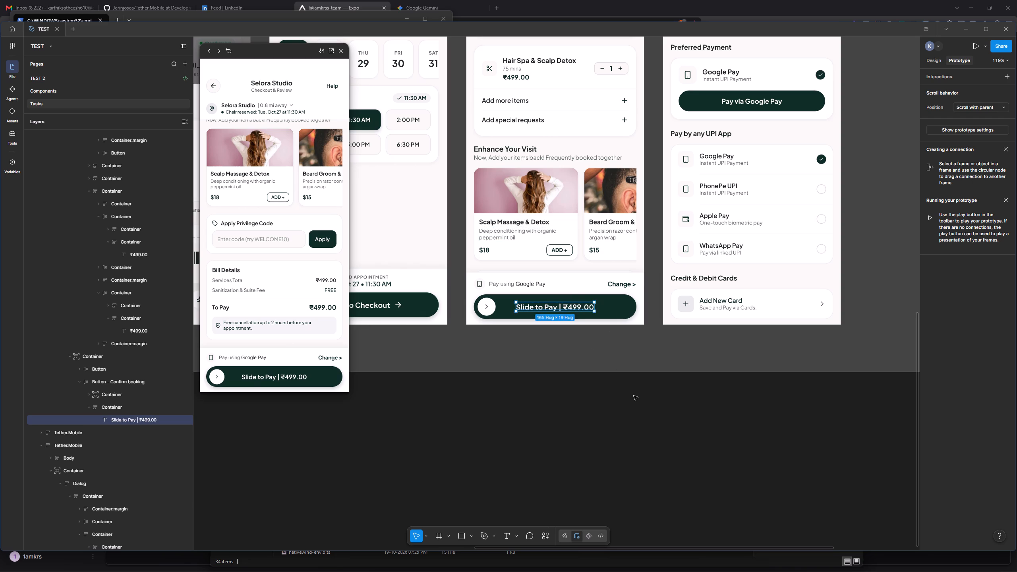
Set the scroll overflow of the Payment Options screen's content container below the header to Vertical.
scroll(632, 395, "up", 3)
scroll(832, 290, "left", 2)
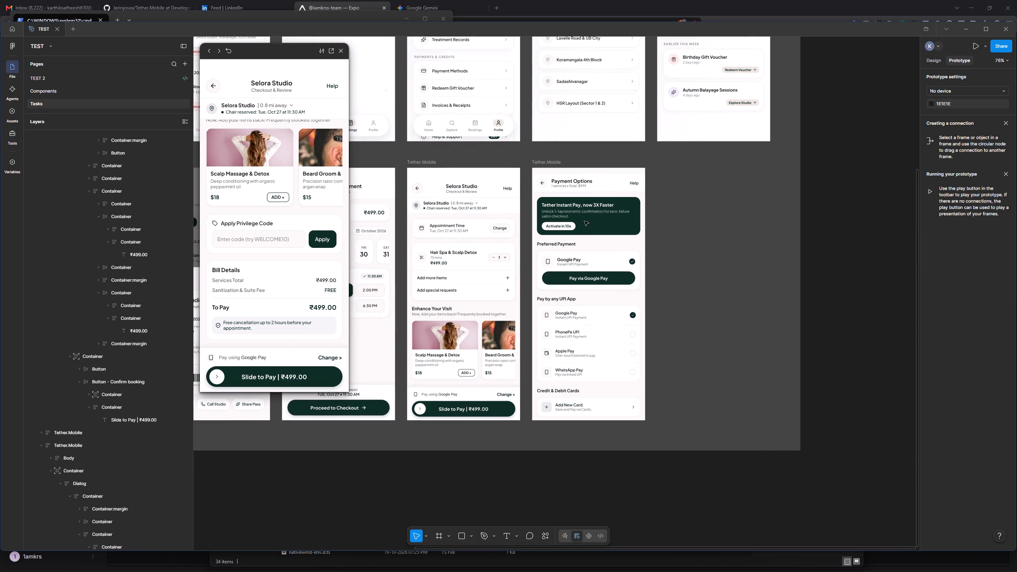
scroll(584, 221, "up", 2)
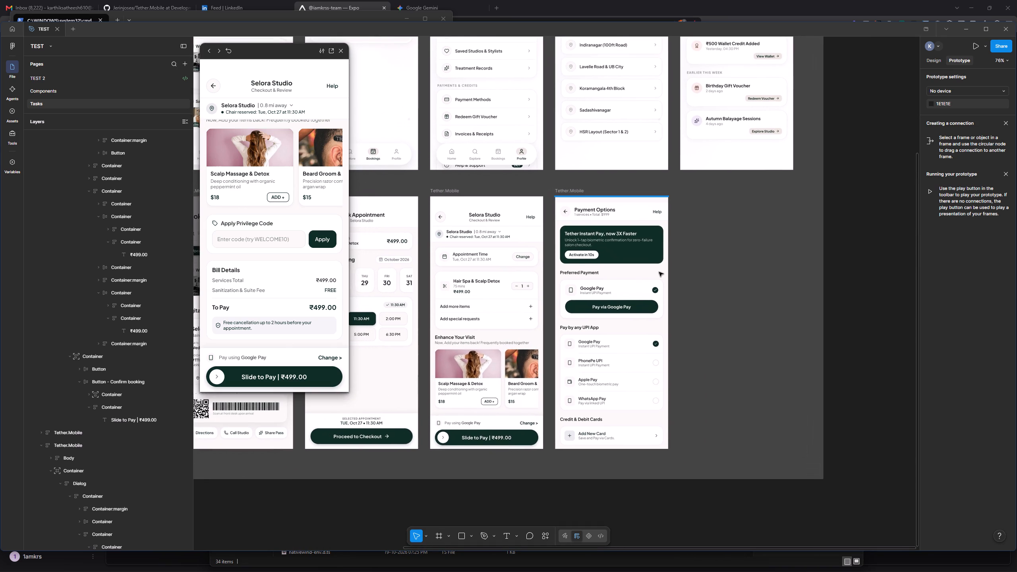
scroll(648, 321, "down", 1)
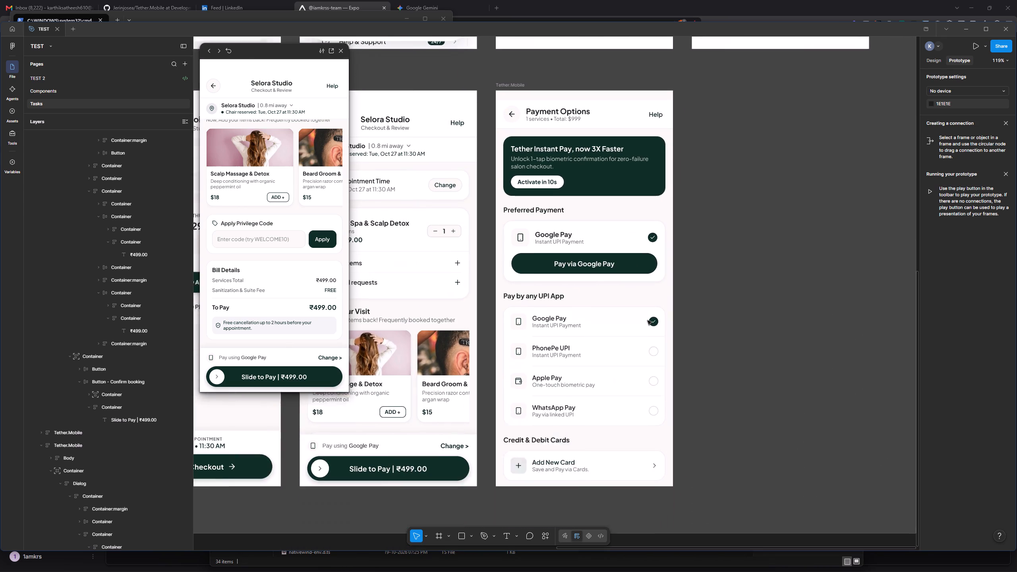
scroll(648, 321, "down", 1)
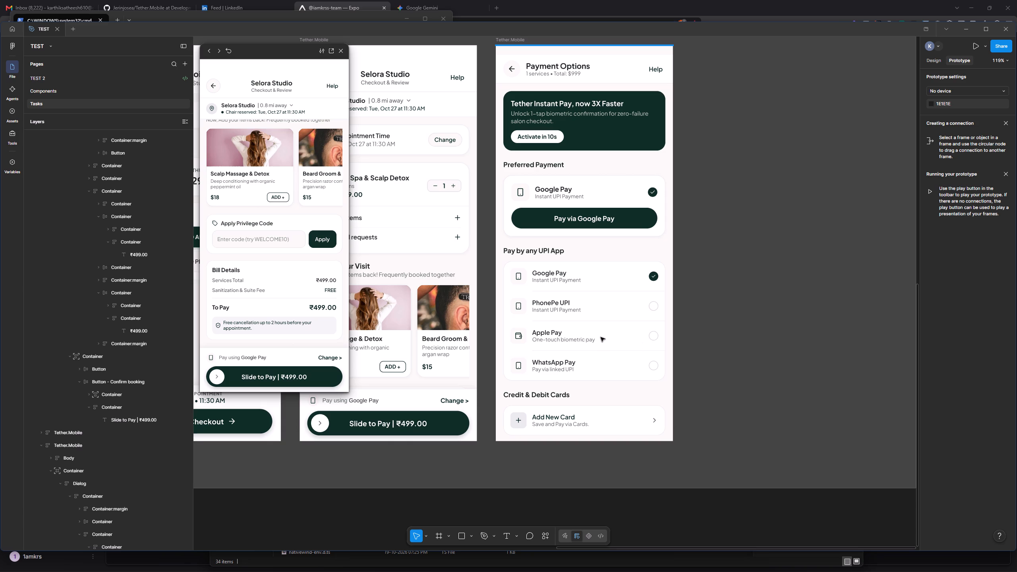
scroll(599, 155, "up", 2)
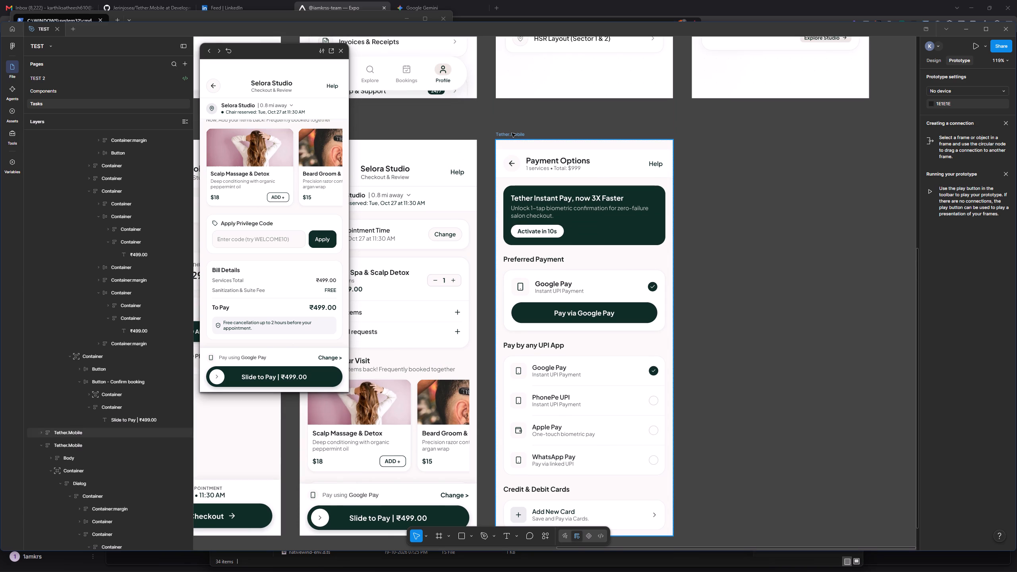
triple_click(604, 261)
double_click(566, 220)
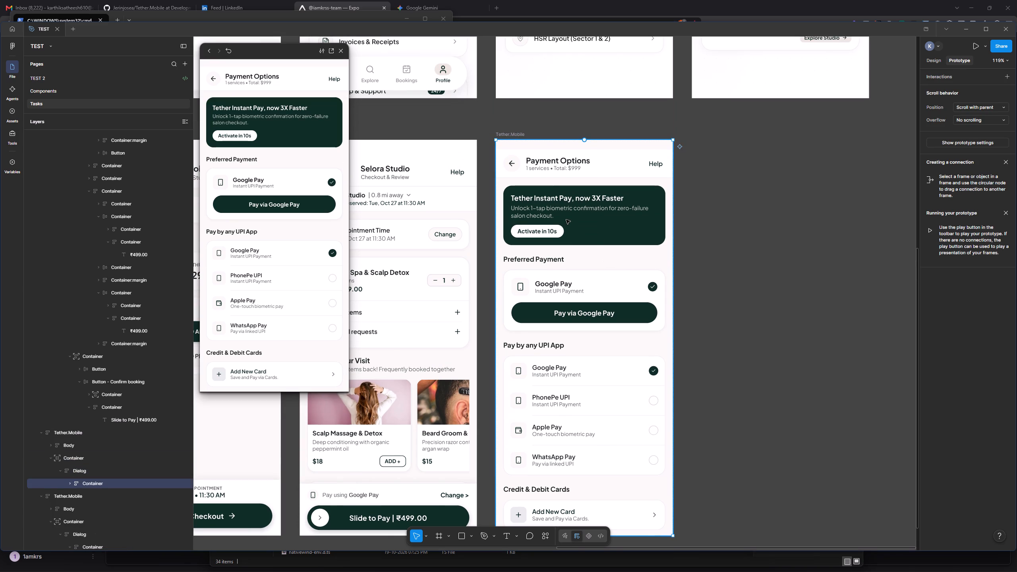
left_click(989, 117)
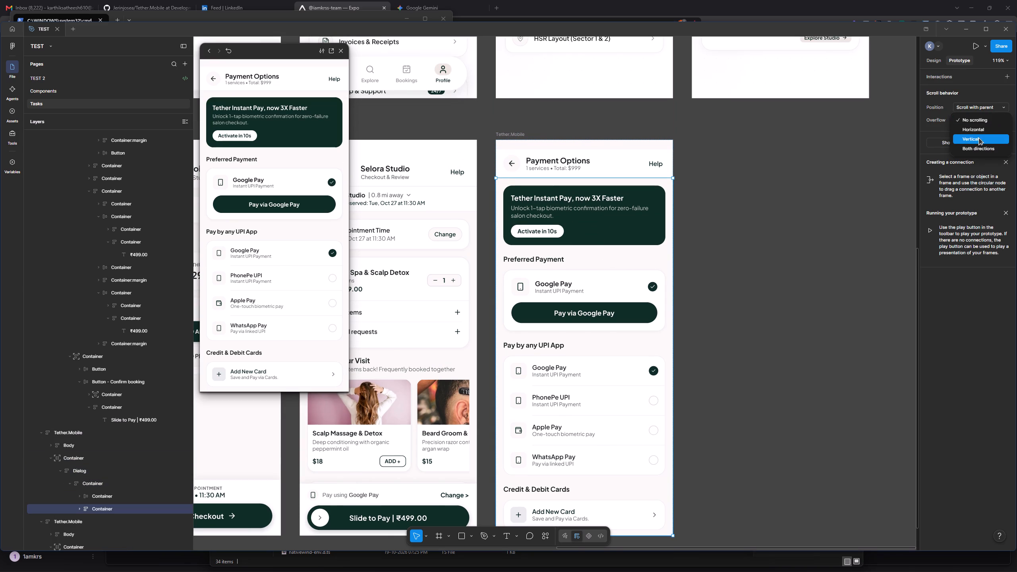
left_click(978, 138)
Scroll the Payment Options preview down through More Payment Options and back up to check its scrolling.
left_click_drag(263, 218, 329, 33)
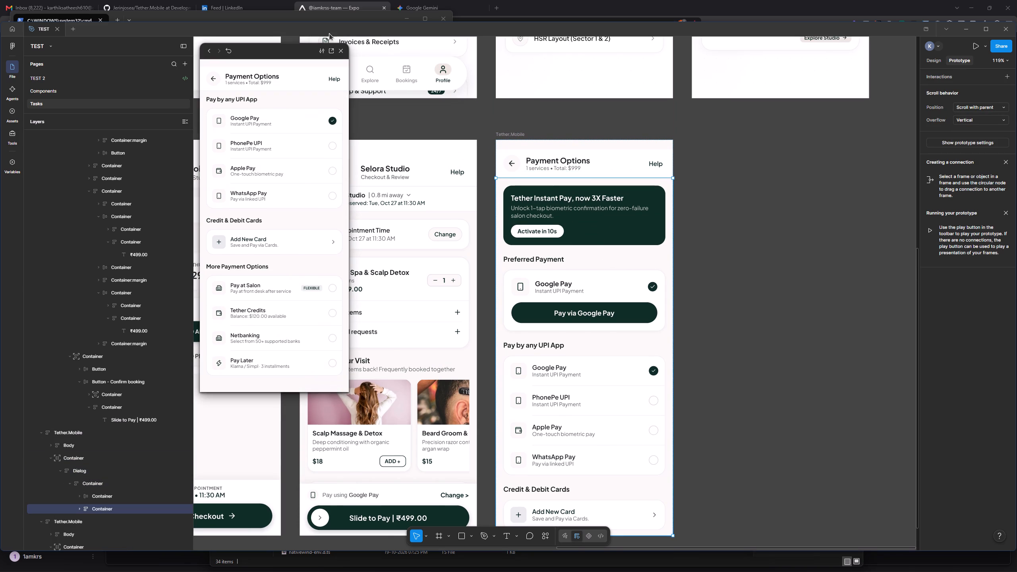
left_click_drag(250, 199, 276, 107)
left_click_drag(278, 122, 278, 124)
left_click_drag(278, 124, 320, 138)
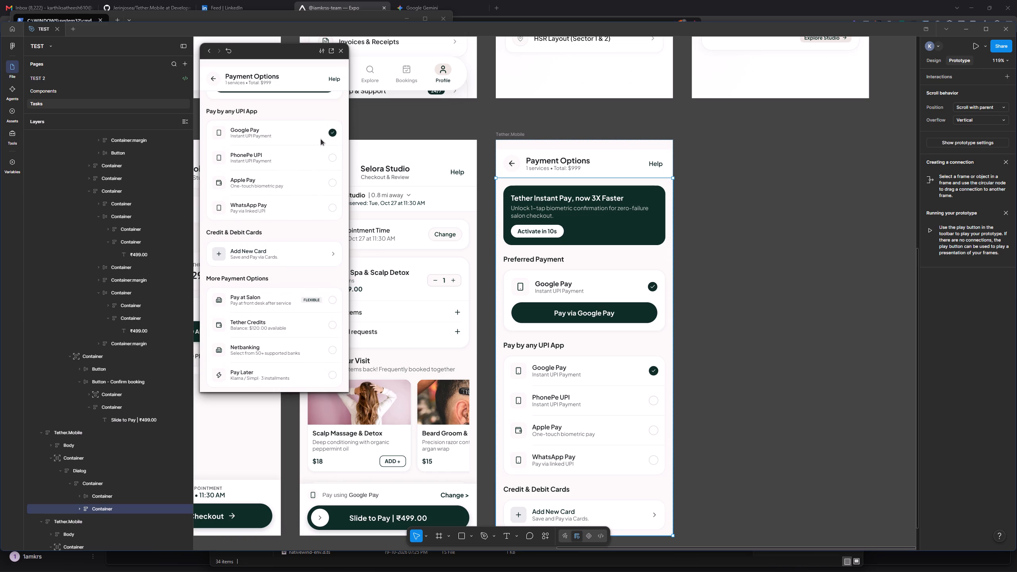
left_click_drag(320, 138, 329, 268)
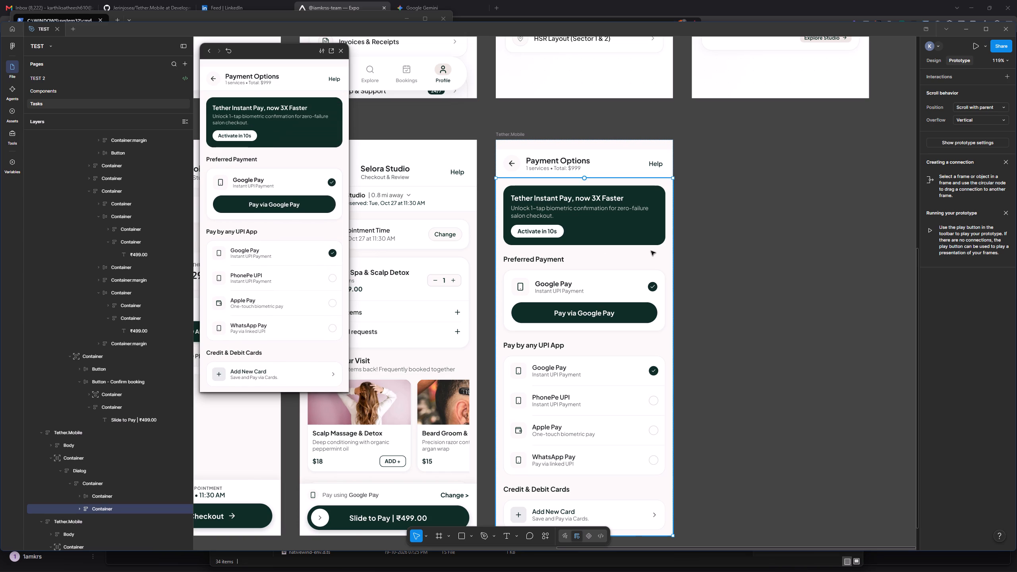
scroll(655, 251, "right", 11)
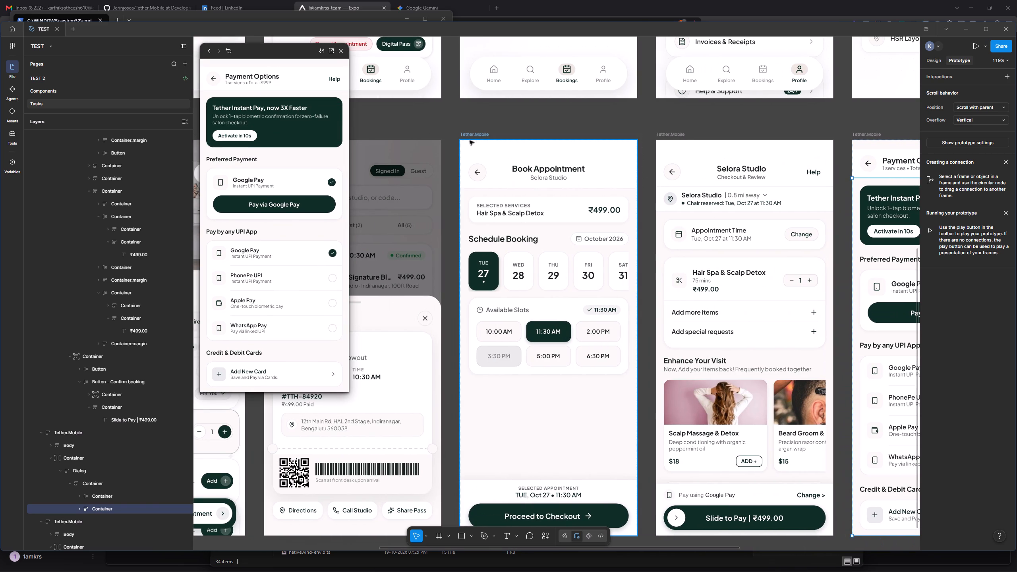
Set the scroll overflow of the Selora Studio screen frame with the salon-interior photo to Vertical and test it in the preview.
left_click(476, 135)
scroll(457, 216, "right", 5)
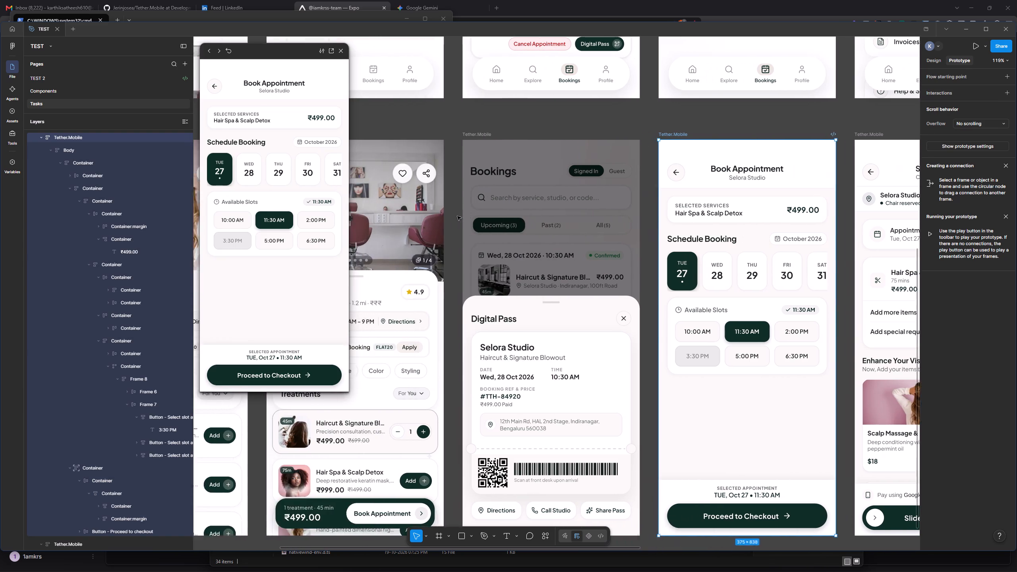
scroll(457, 216, "right", 3)
scroll(621, 249, "down", 1)
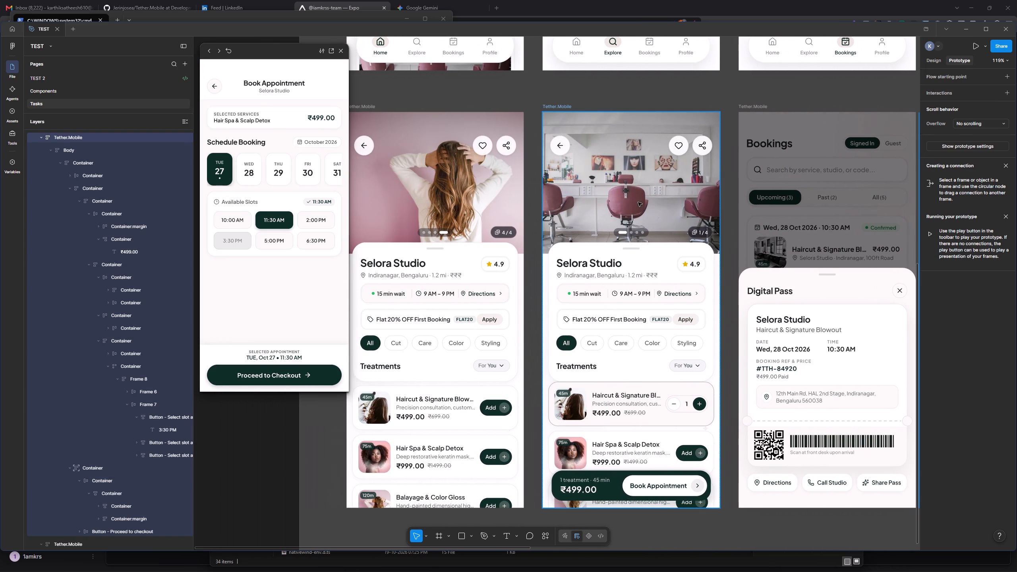
left_click(561, 107)
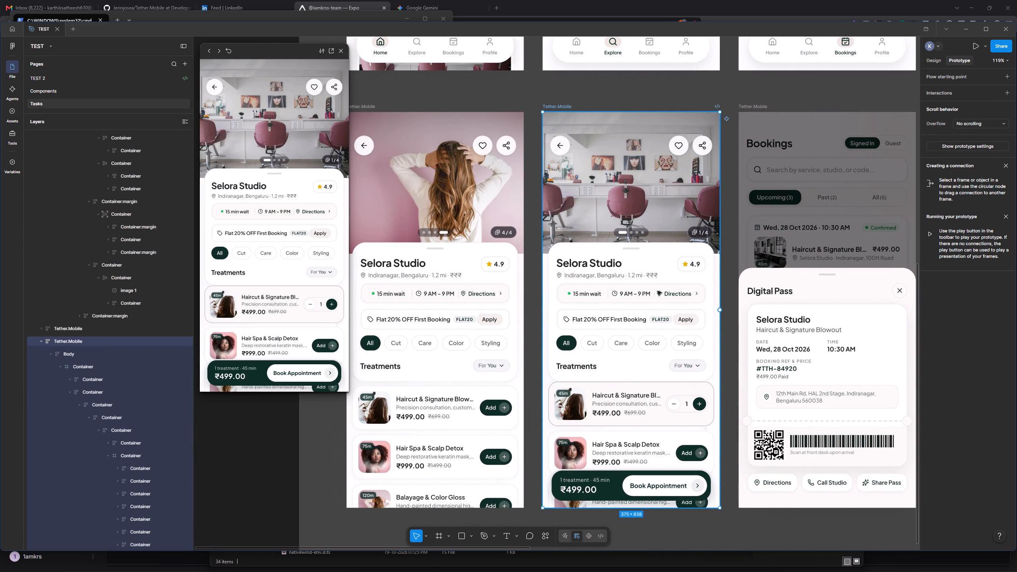
left_click(986, 123)
left_click(972, 143)
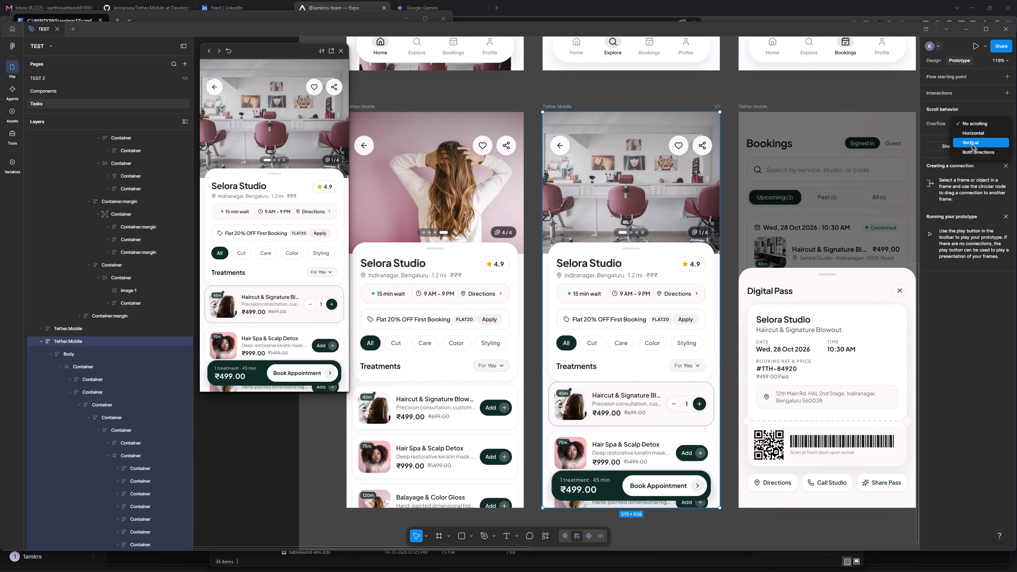
left_click_drag(298, 254, 314, 155)
left_click_drag(294, 238, 304, 224)
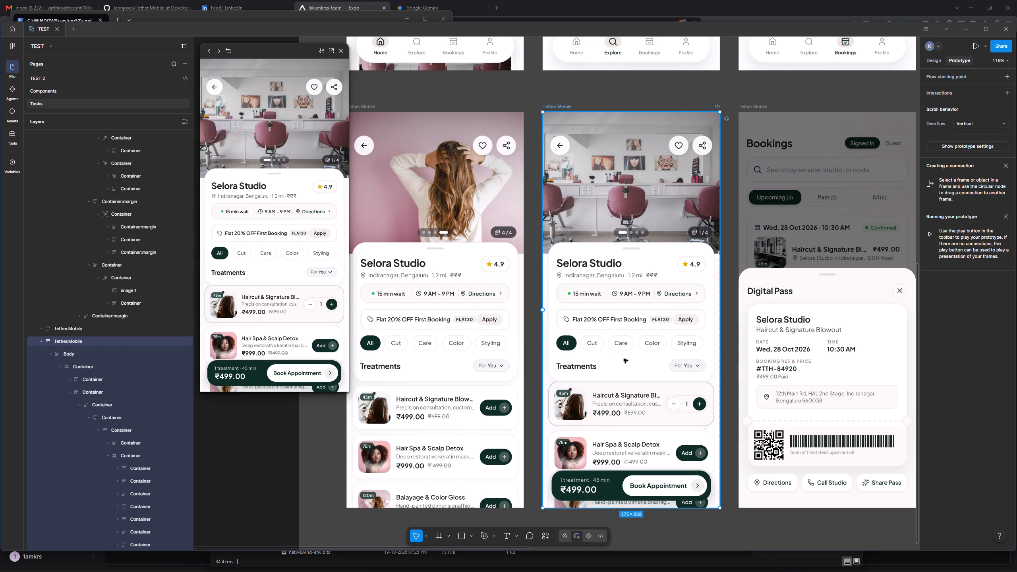
In the salon-interior Selora Studio screen, set the scroll overflow of the innermost screen-height container wrapping the long content to Vertical.
double_click(610, 343)
double_click(592, 328)
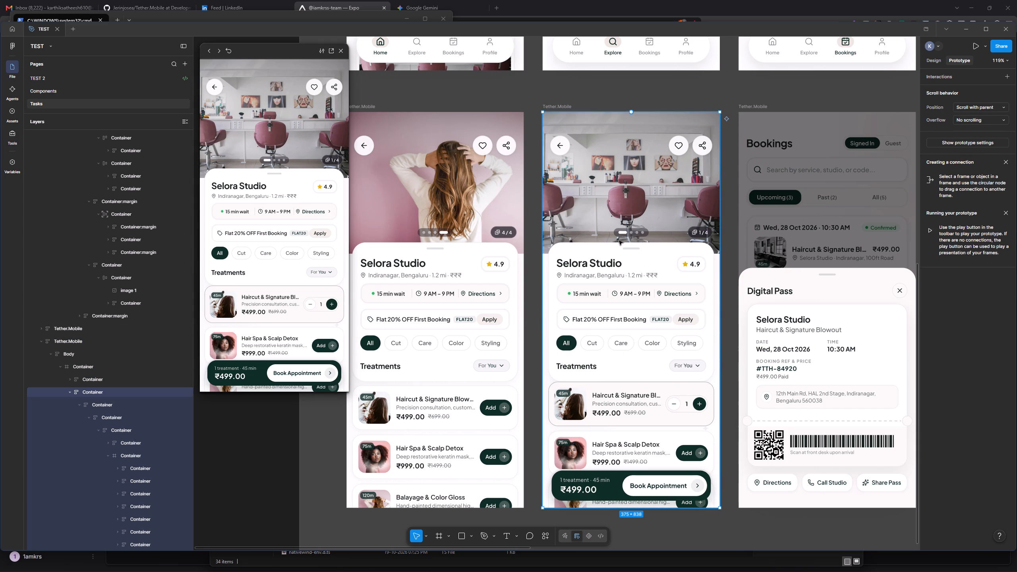
double_click(619, 282)
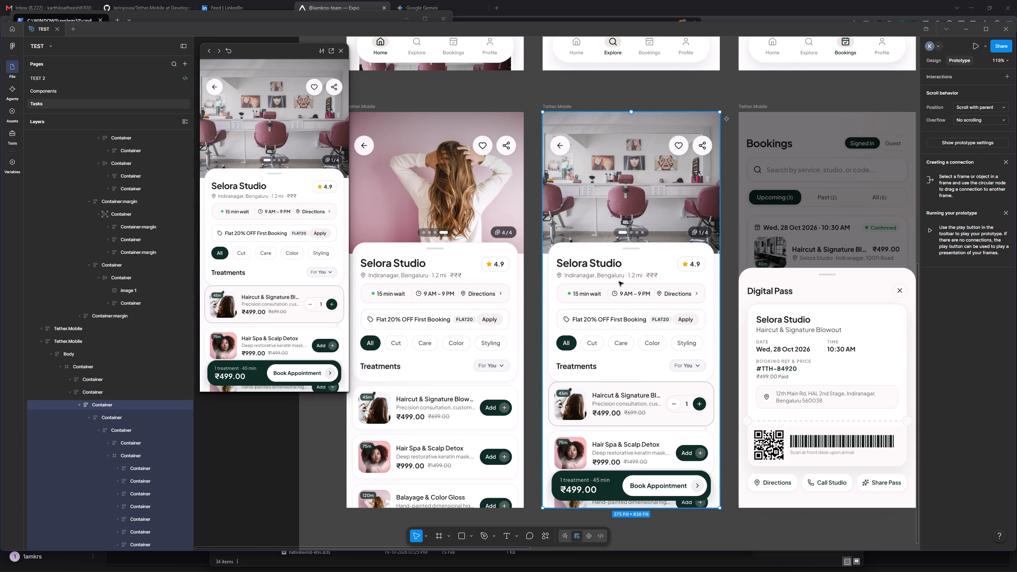
double_click(619, 282)
triple_click(619, 282)
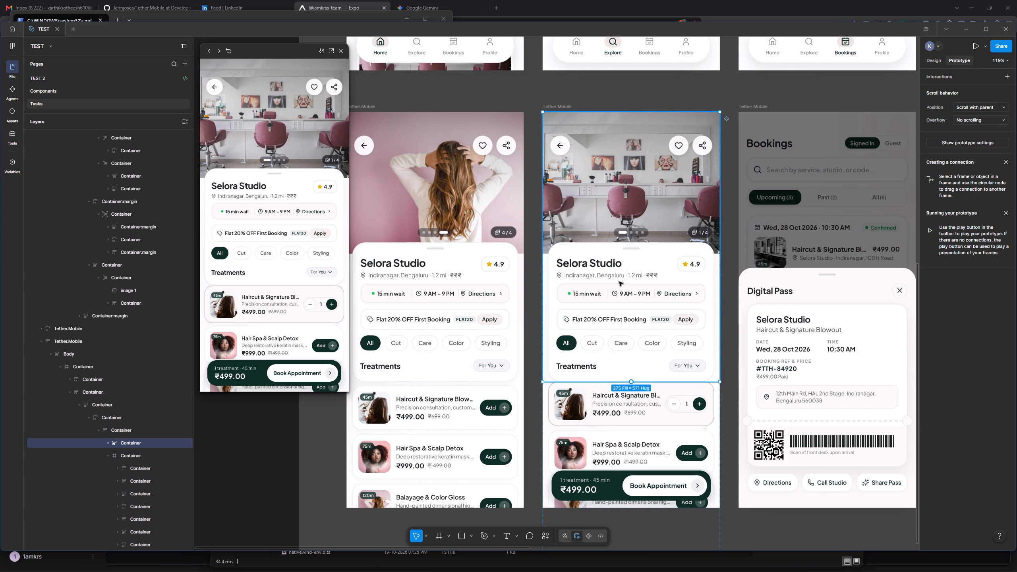
double_click(619, 282)
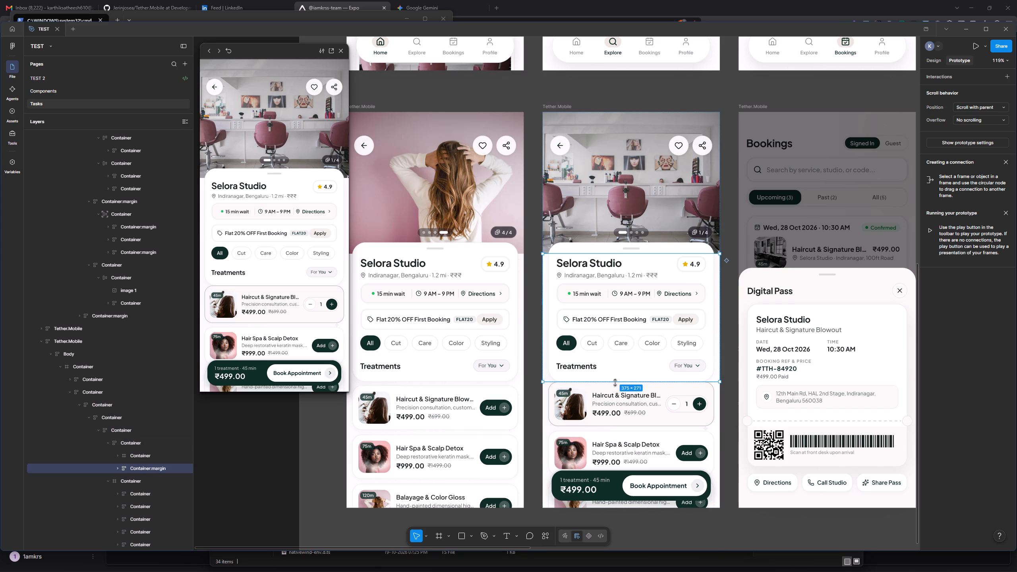
left_click(628, 408, "shift")
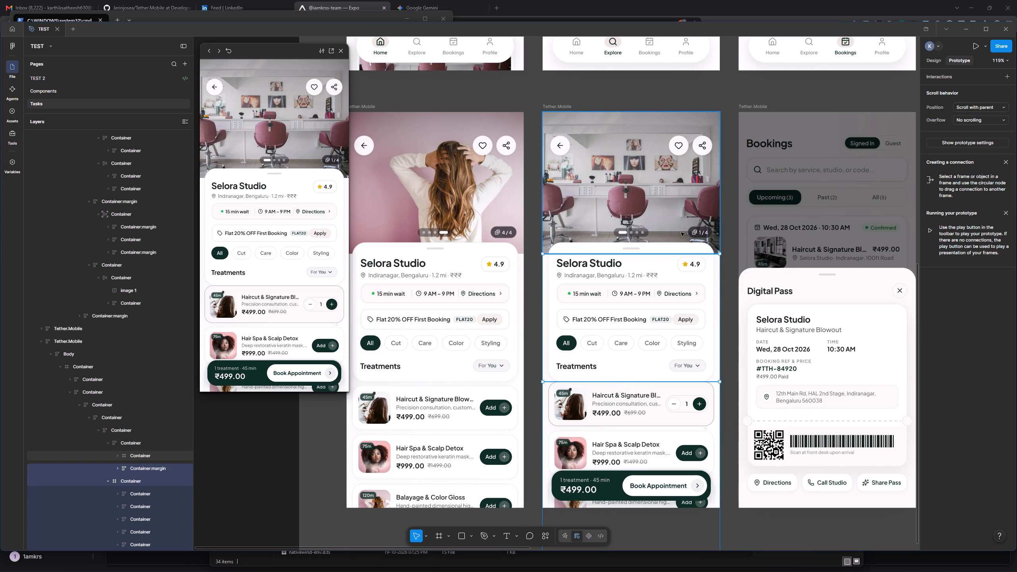
left_click(141, 442)
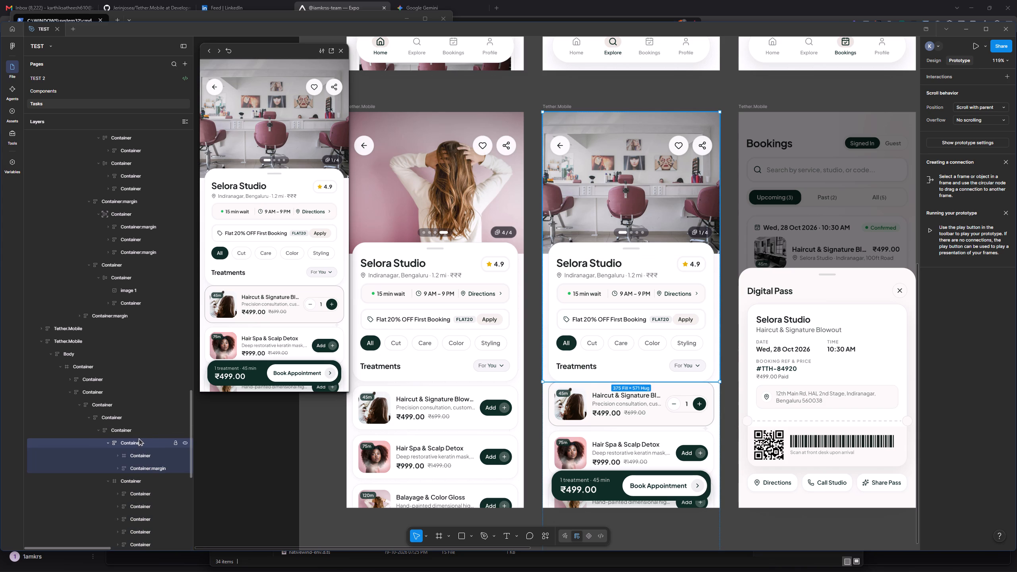
left_click(141, 434)
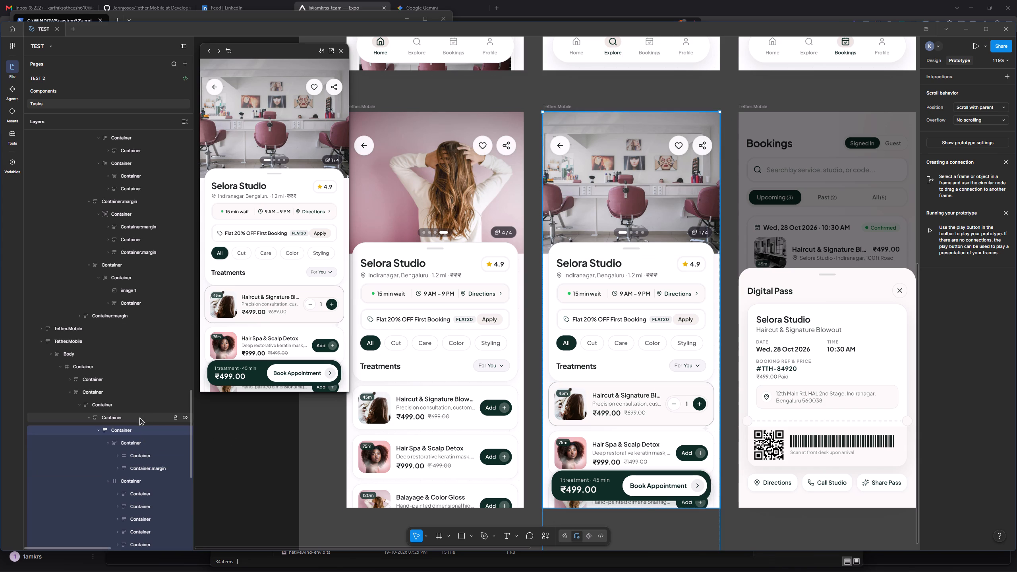
left_click(139, 417)
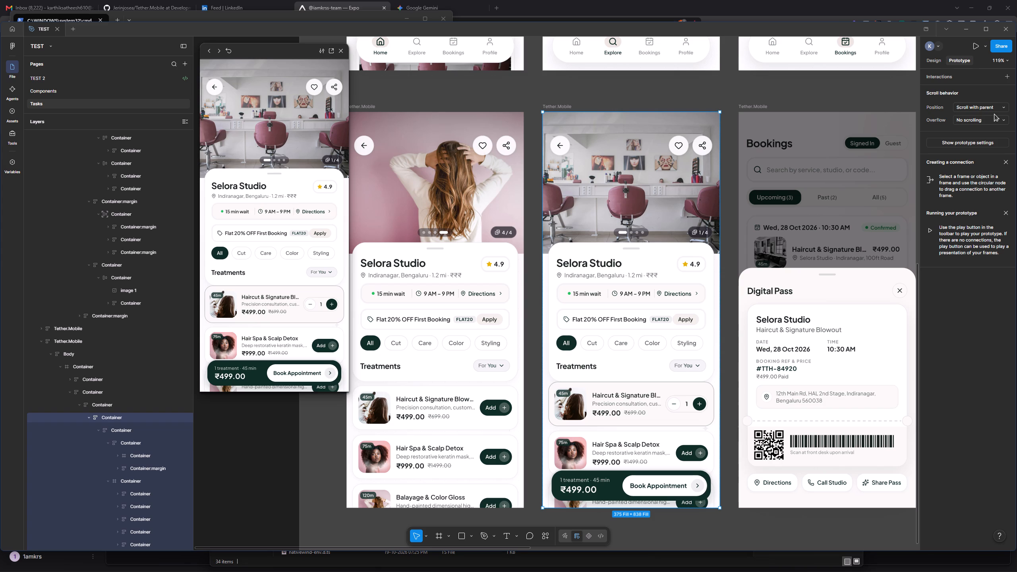
left_click(994, 117)
left_click(981, 134)
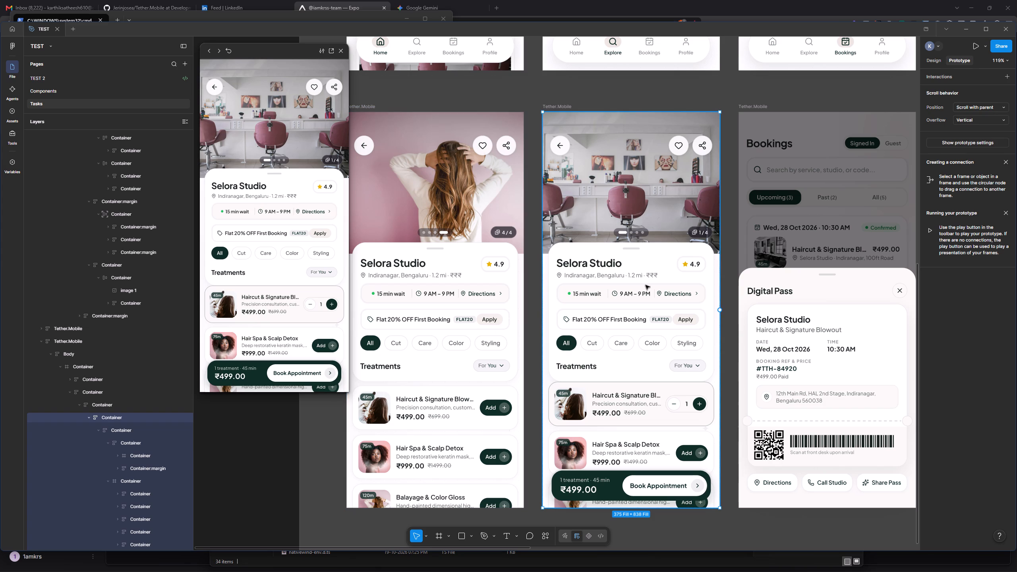
Scroll the salon-interior Selora Studio preview down through treatments, Client Experiences and About the Salon, and back up.
left_click_drag(323, 307, 346, 112)
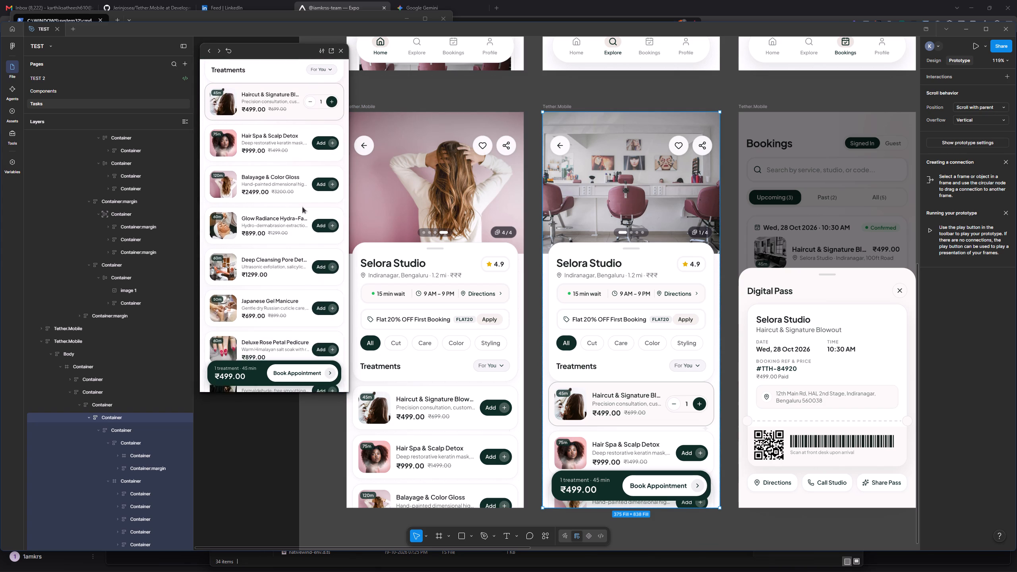
left_click_drag(302, 206, 321, 59)
left_click_drag(263, 178, 279, 45)
left_click(279, 45)
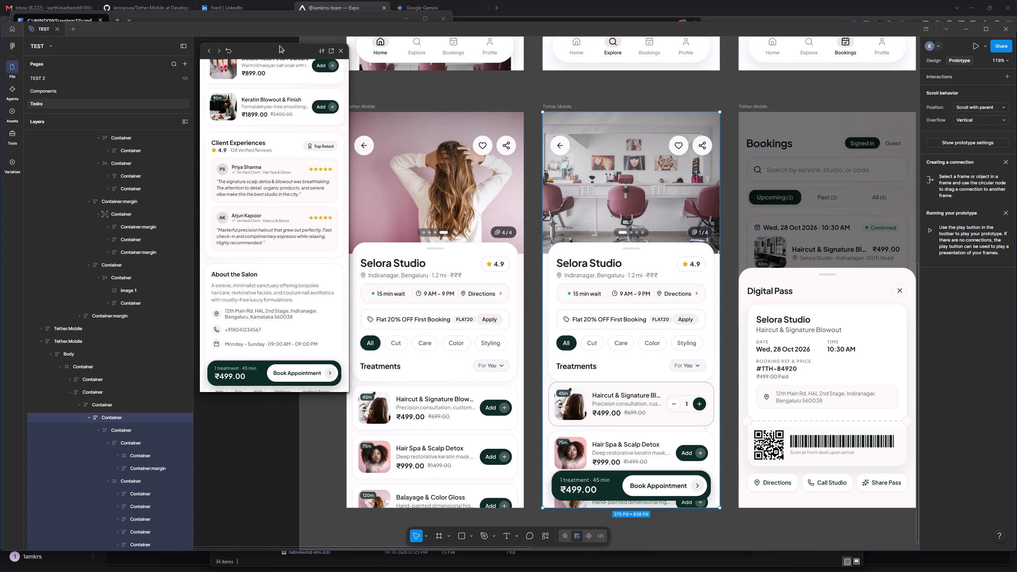
left_click_drag(265, 157, 288, 23)
left_click_drag(281, 119, 345, 532)
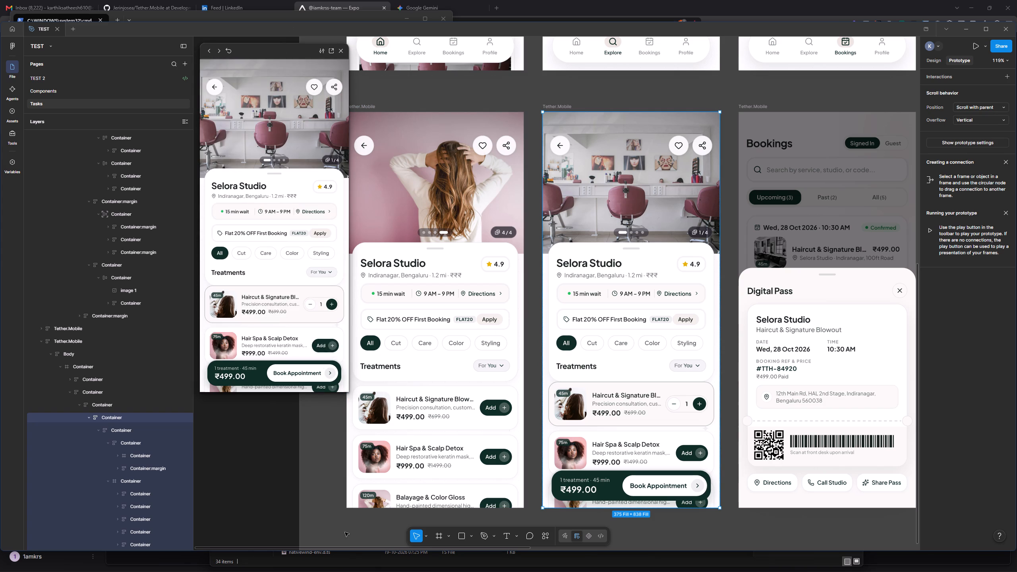
In the pink-photo Selora Studio screen, set the outer content container's scroll overflow to Vertical and test it in the preview.
scroll(272, 468, "right", 2)
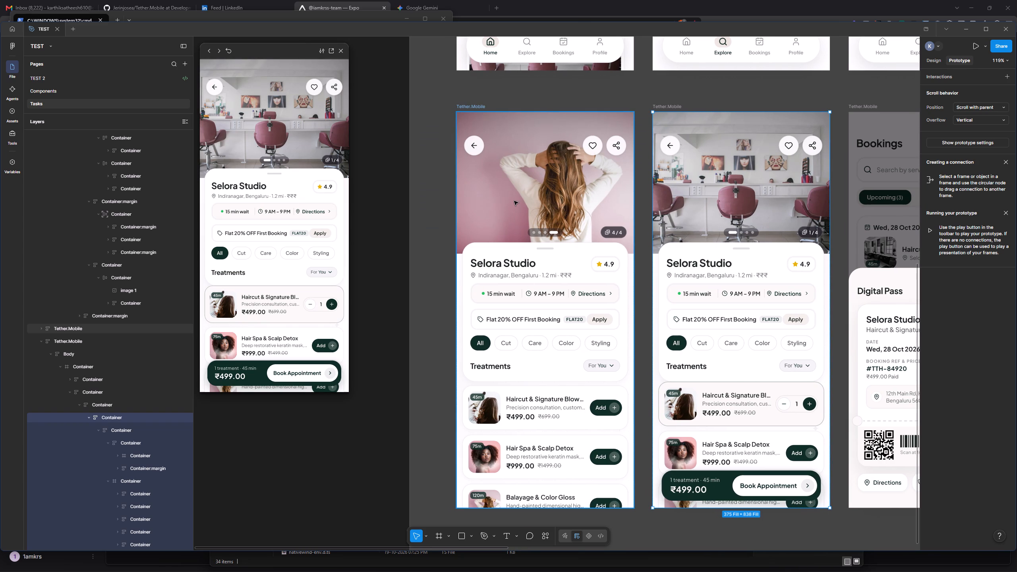
left_click(514, 201)
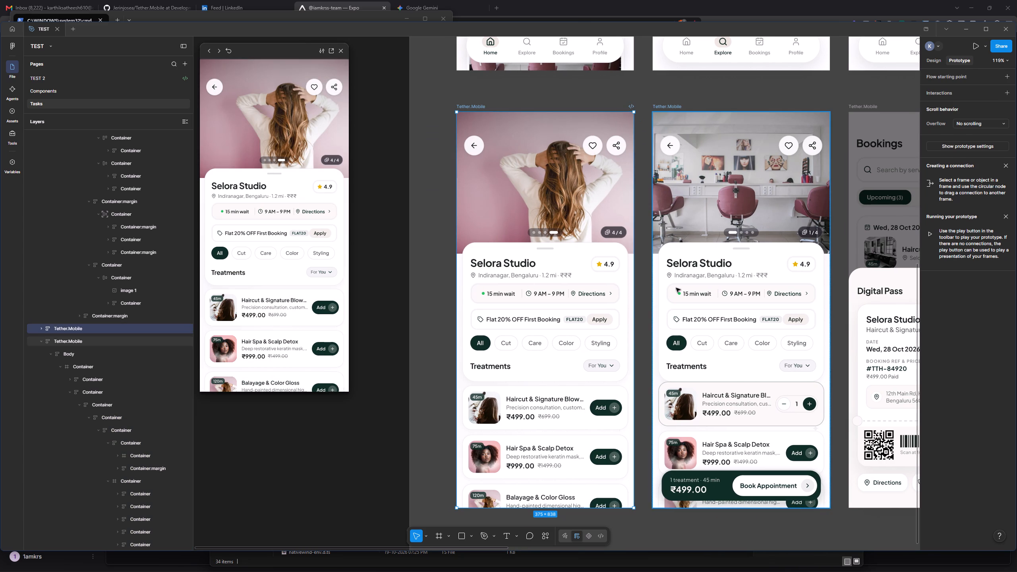
double_click(590, 278)
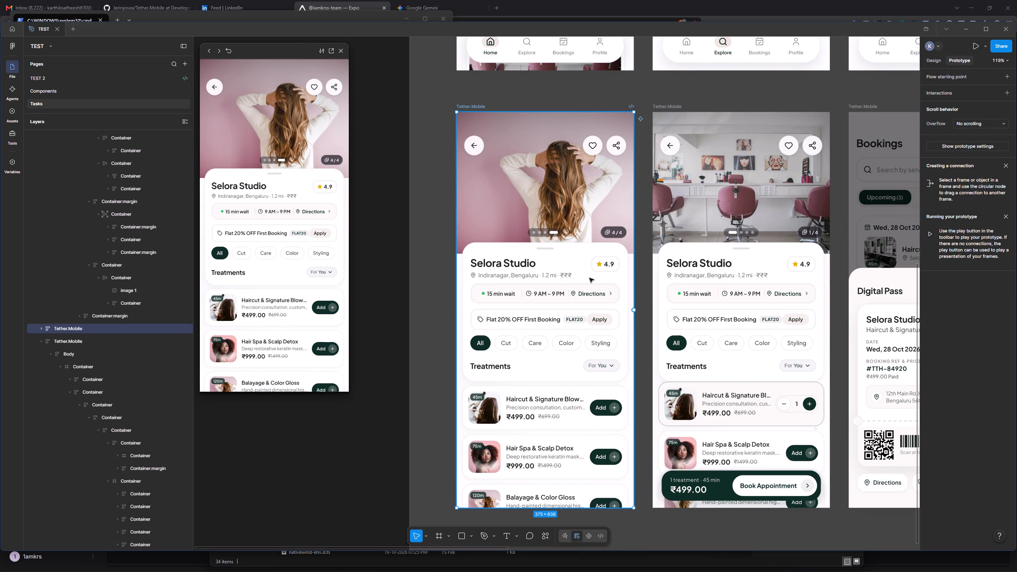
double_click(590, 278)
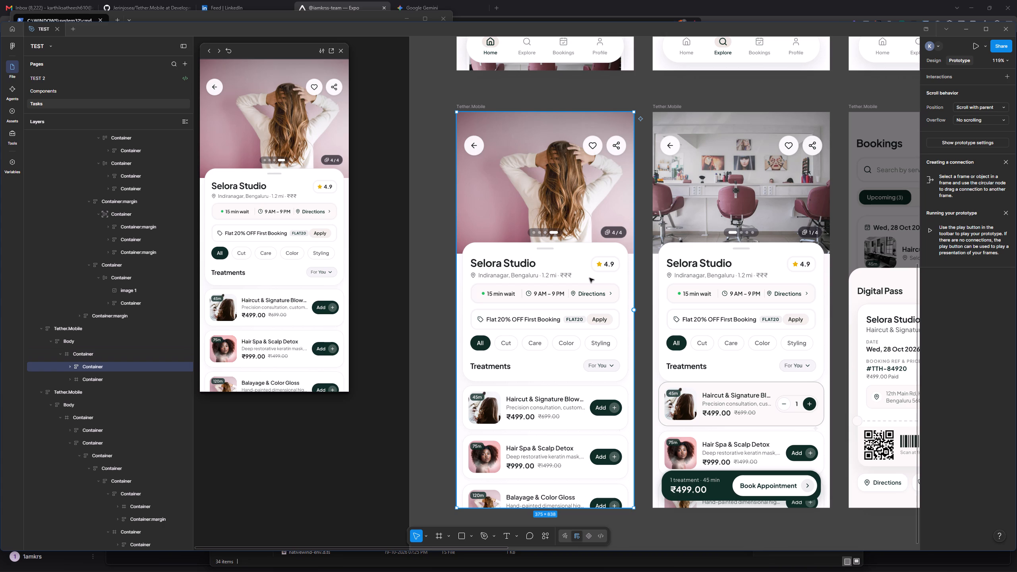
left_click(969, 124)
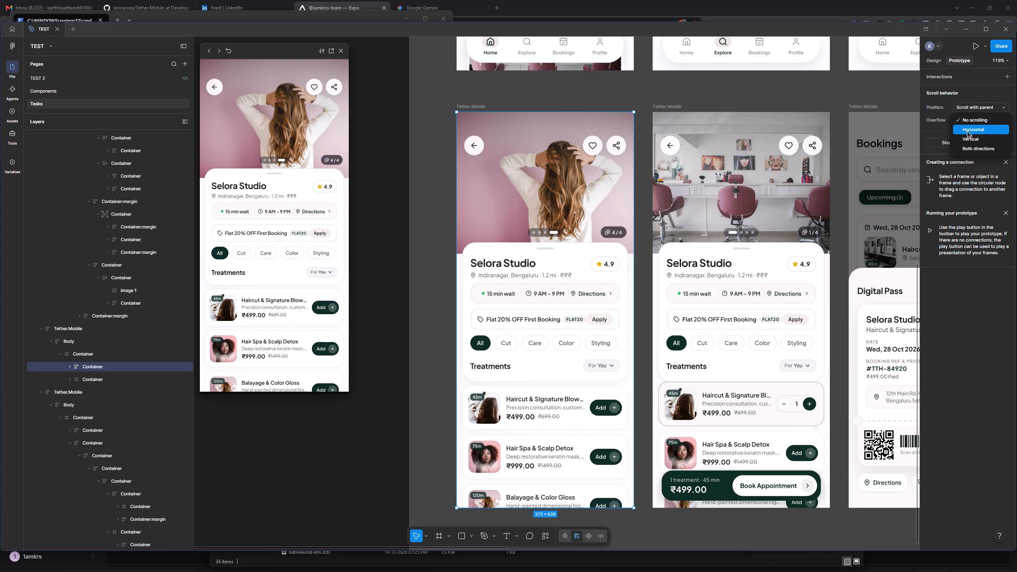
left_click(966, 139)
left_click_drag(313, 295, 294, 255)
left_click_drag(294, 255, 302, 176)
Set the scroll overflow of the container nested one level deeper in the pink-photo screen to Vertical and test it.
double_click(495, 385)
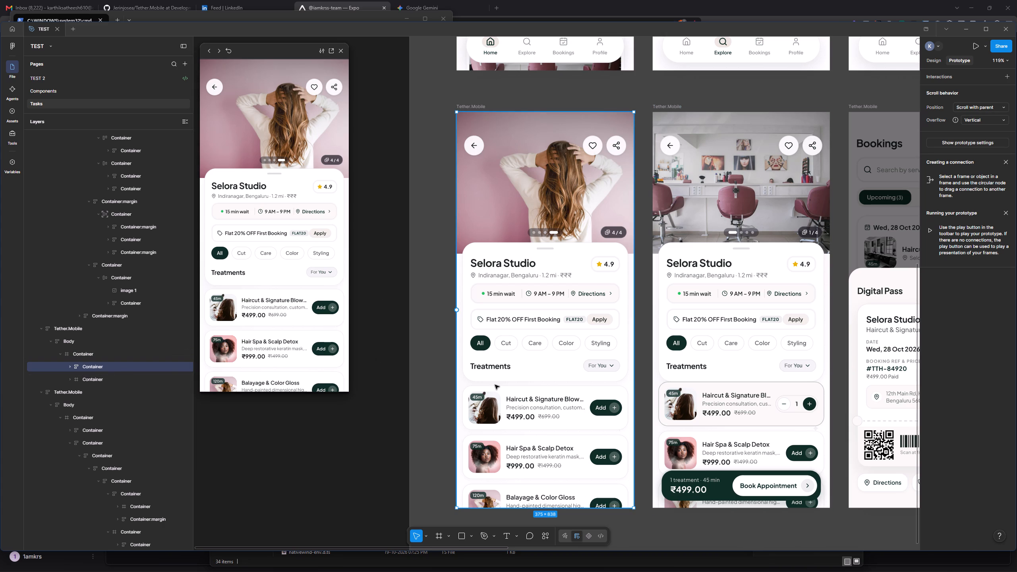
left_click(992, 121)
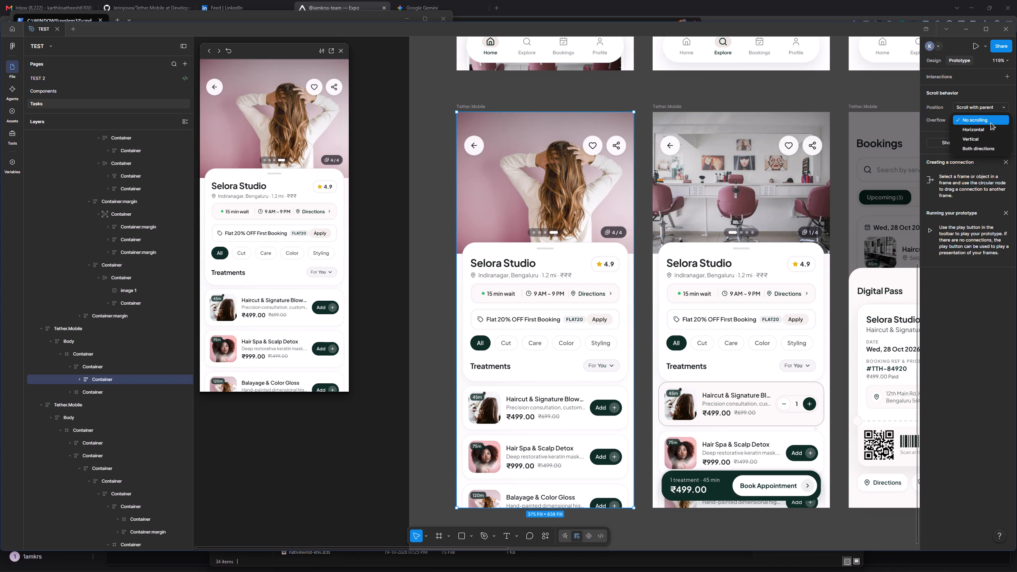
left_click(982, 136)
left_click_drag(288, 224, 307, 142)
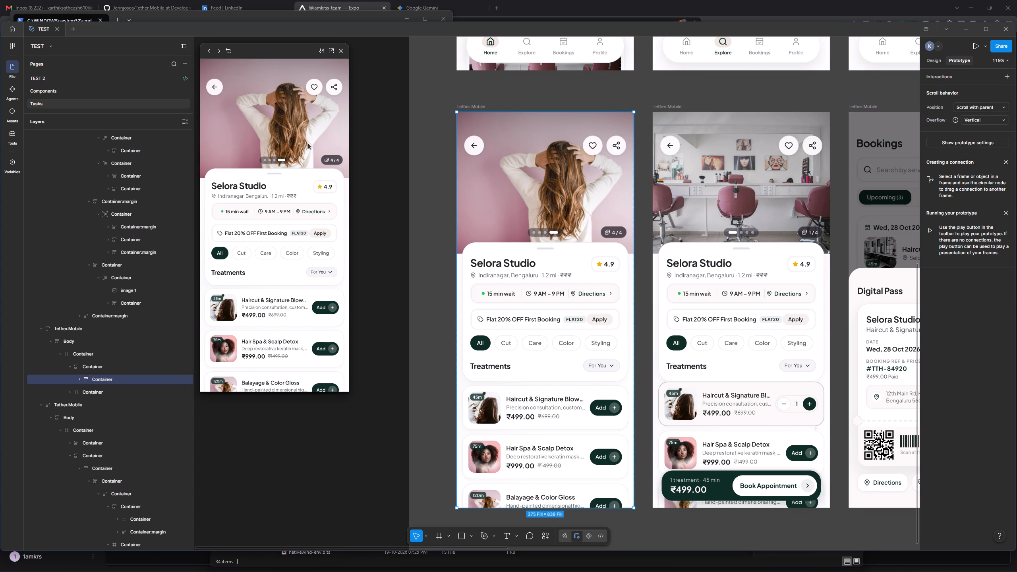
left_click_drag(294, 240, 301, 197)
Set the scroll overflow of the innermost screen-height container in the pink-photo Selora Studio screen to Vertical.
double_click(556, 337)
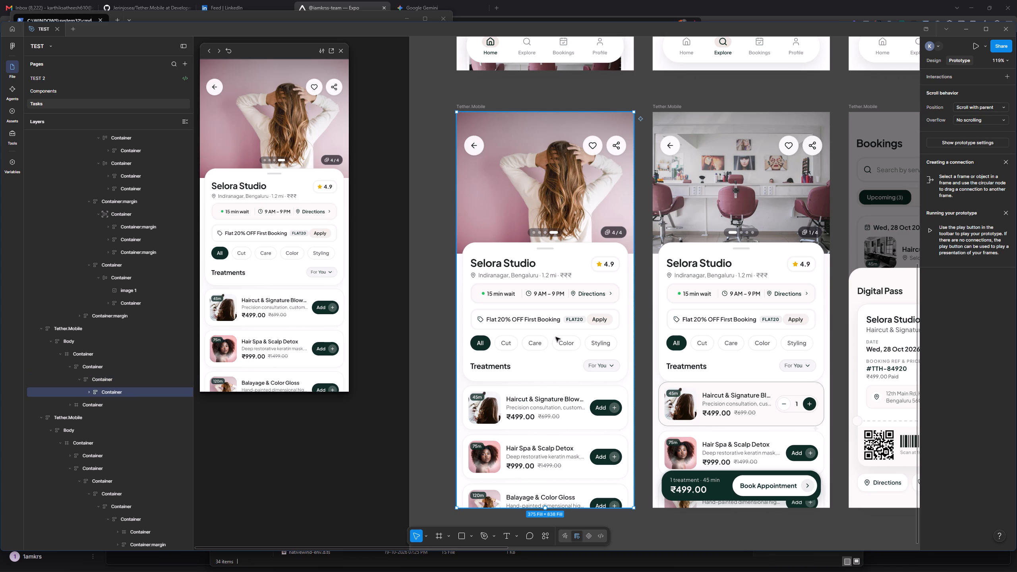
left_click(1006, 119)
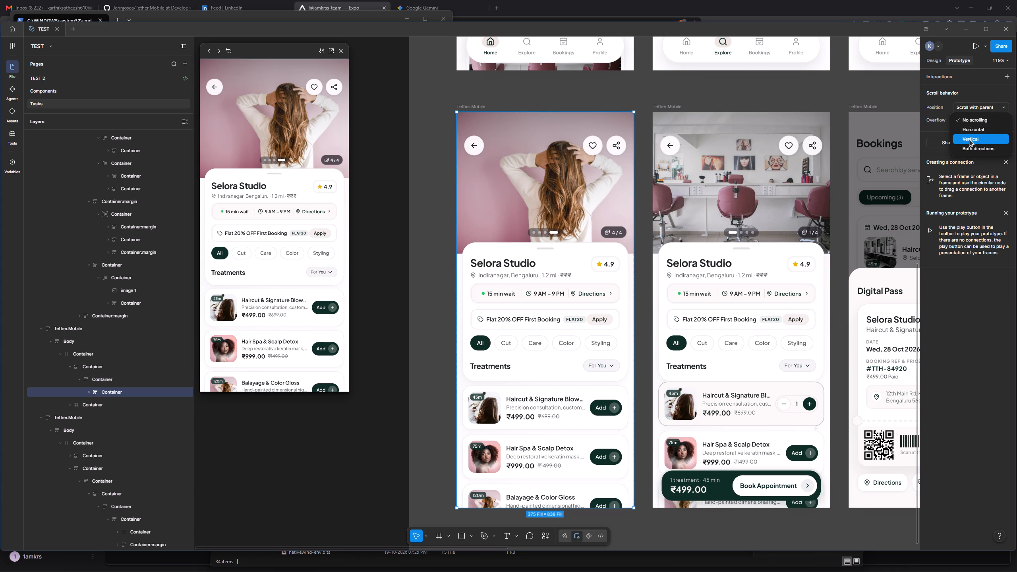
left_click(969, 140)
Scroll the pink-photo Selora Studio preview down to Studio Amenities and back to check its scrolling and the bottom spacing.
left_click_drag(285, 312, 292, 249)
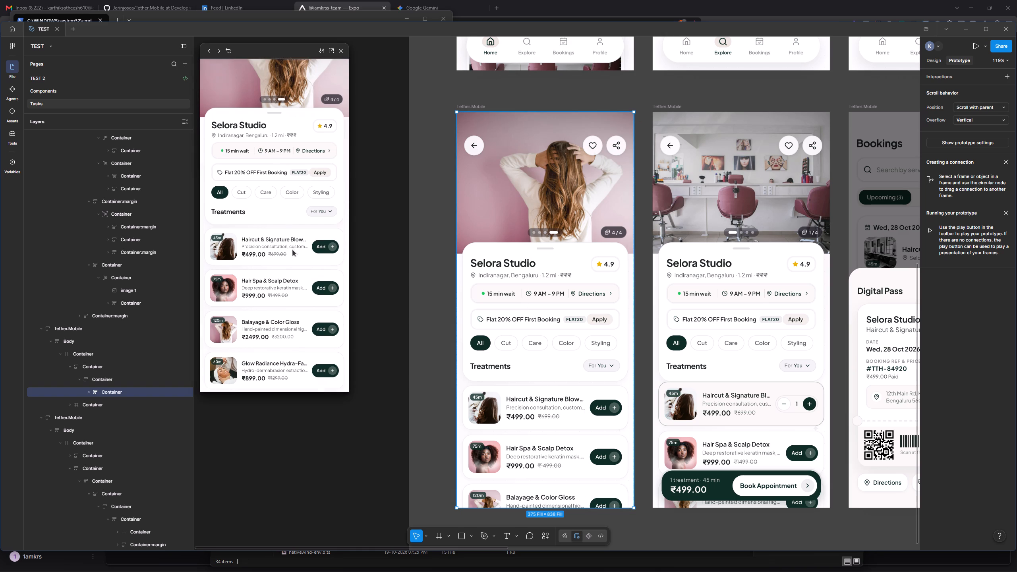
left_click_drag(292, 249, 310, 187)
left_click_drag(293, 175, 314, 247)
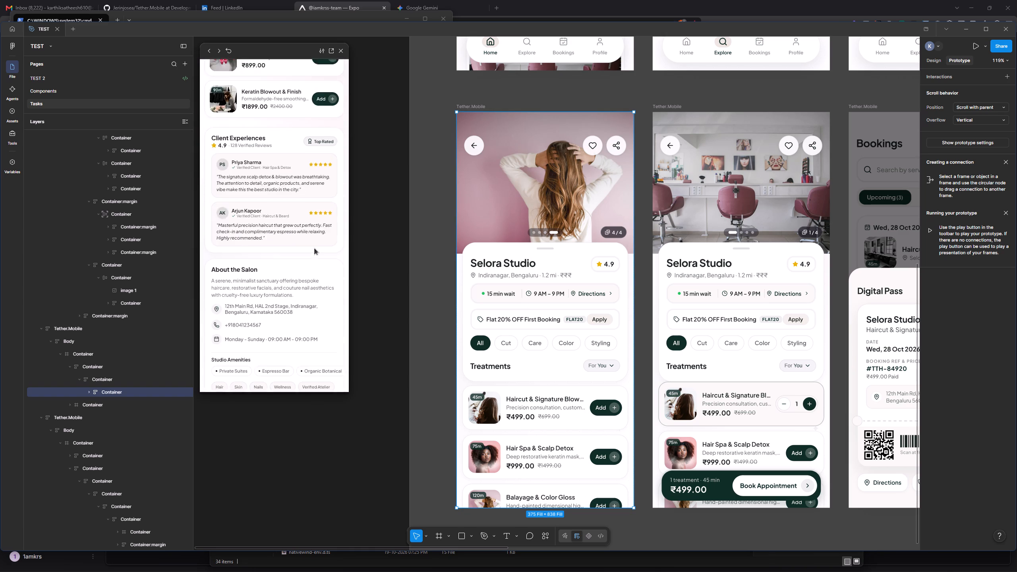
left_click_drag(314, 247, 398, 566)
scroll(495, 360, "up", 1)
left_click_drag(300, 276, 296, 211)
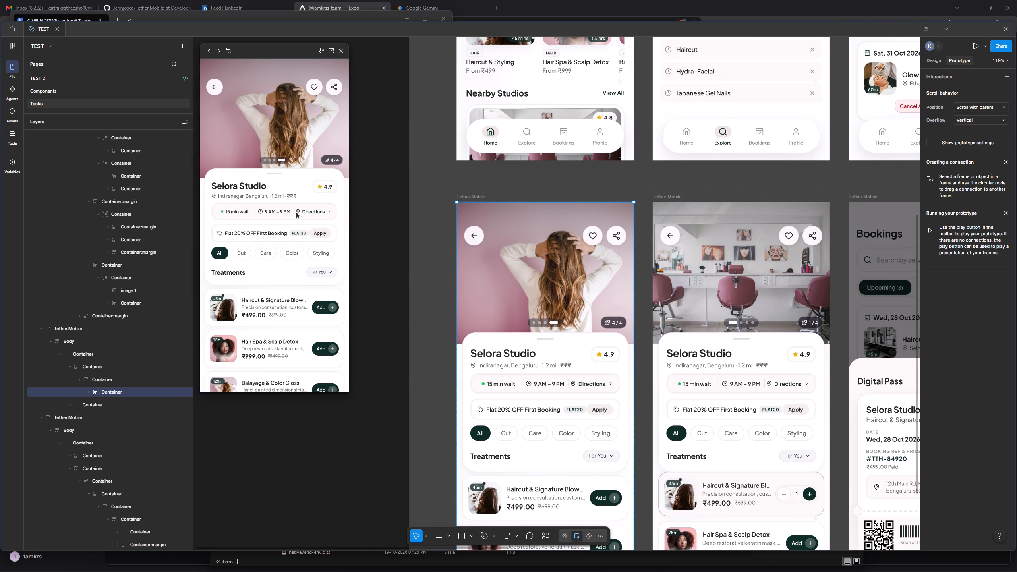
left_click_drag(296, 211, 319, 54)
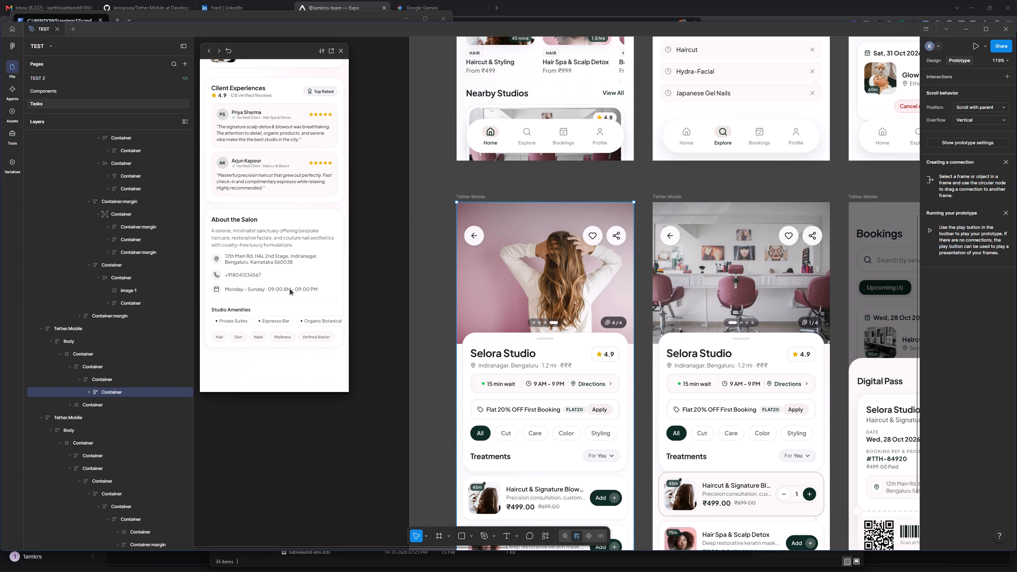
left_click(310, 314)
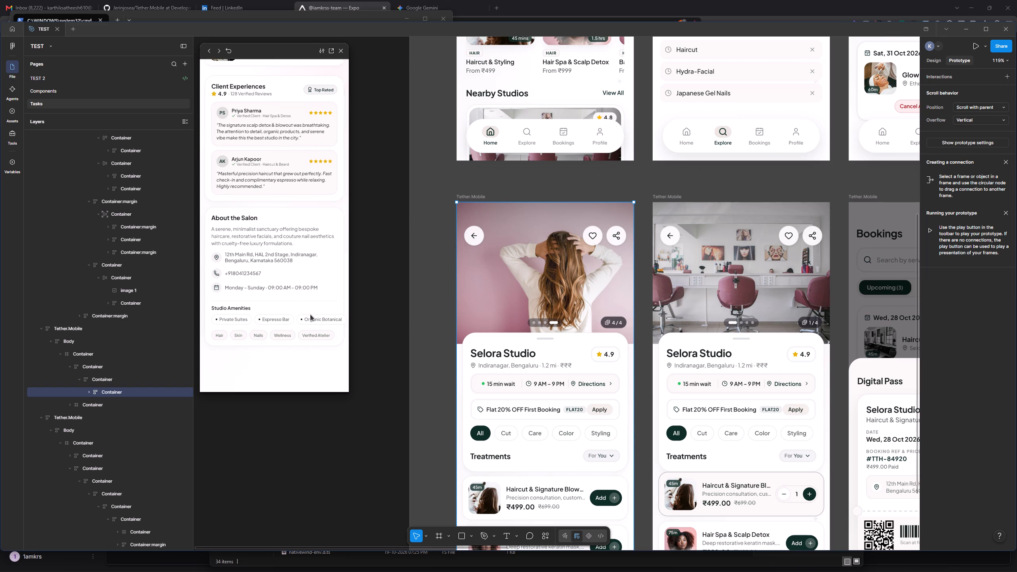
scroll(310, 314, "down", 3)
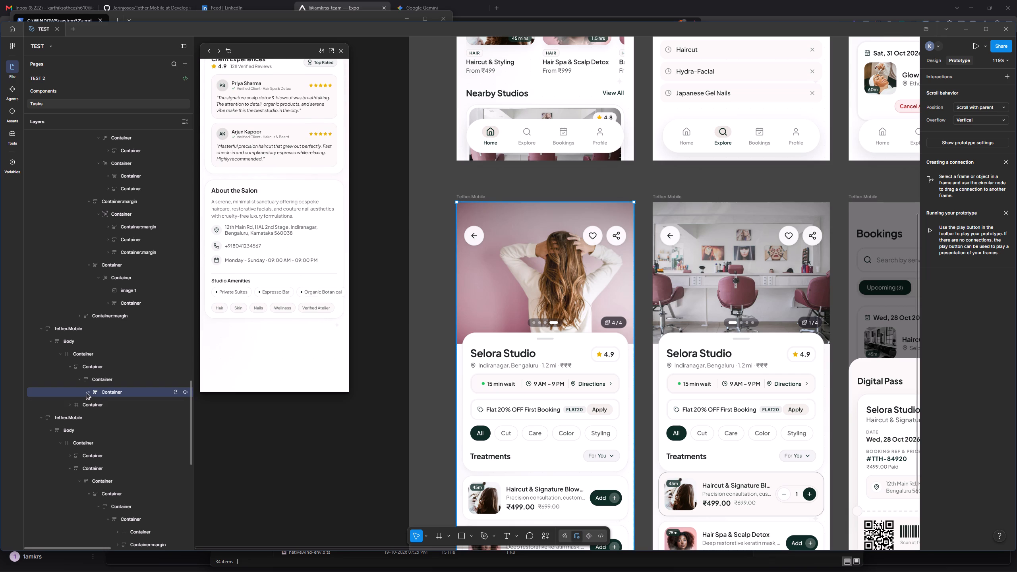
In the pink-photo Selora Studio screen, delete the last three Studio Amenities items, from Organic Botanical onward, leaving Private Suites and Espresso Bar.
left_click(89, 392)
left_click(96, 406)
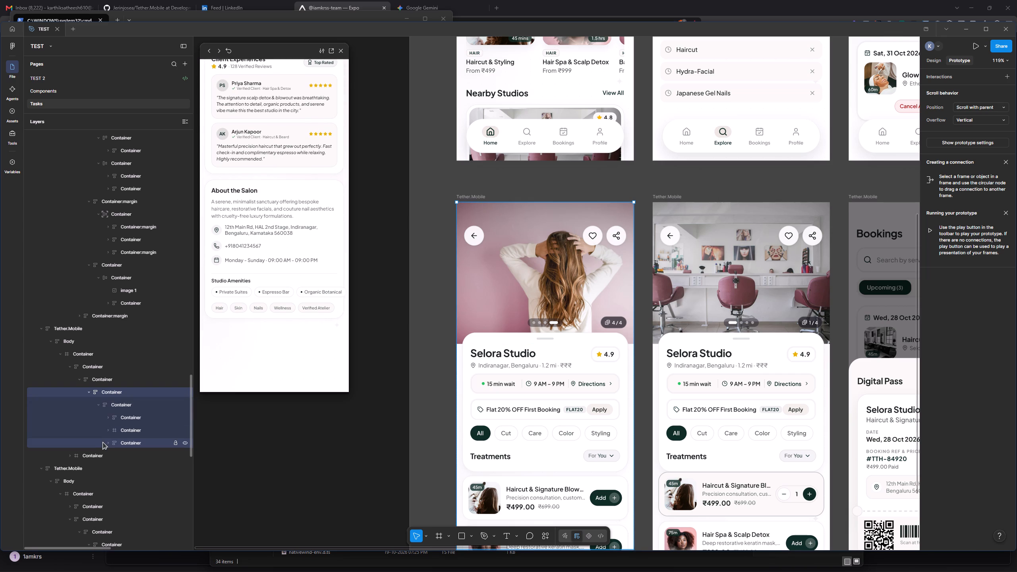
scroll(451, 510, "down", 4)
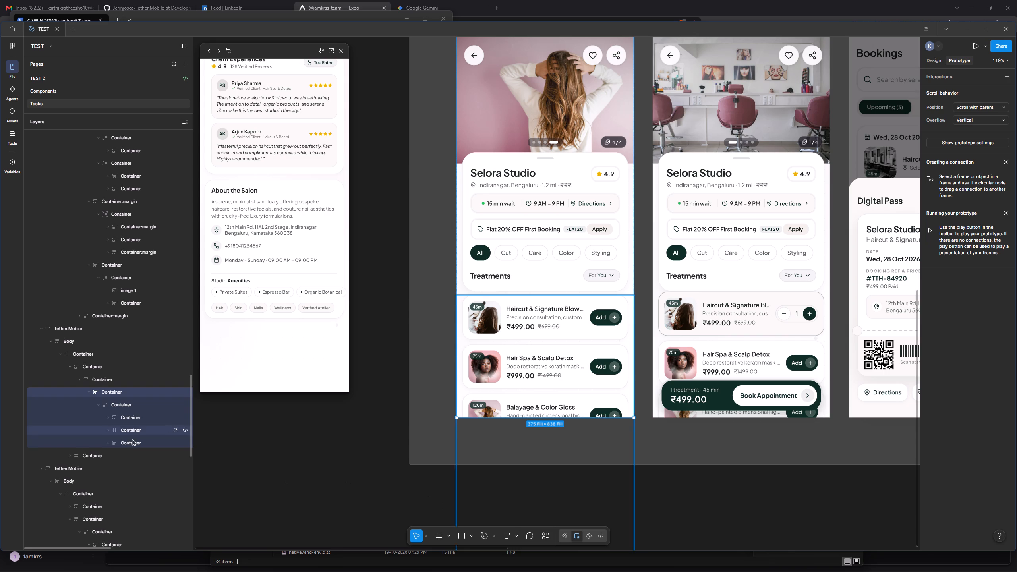
left_click(107, 446)
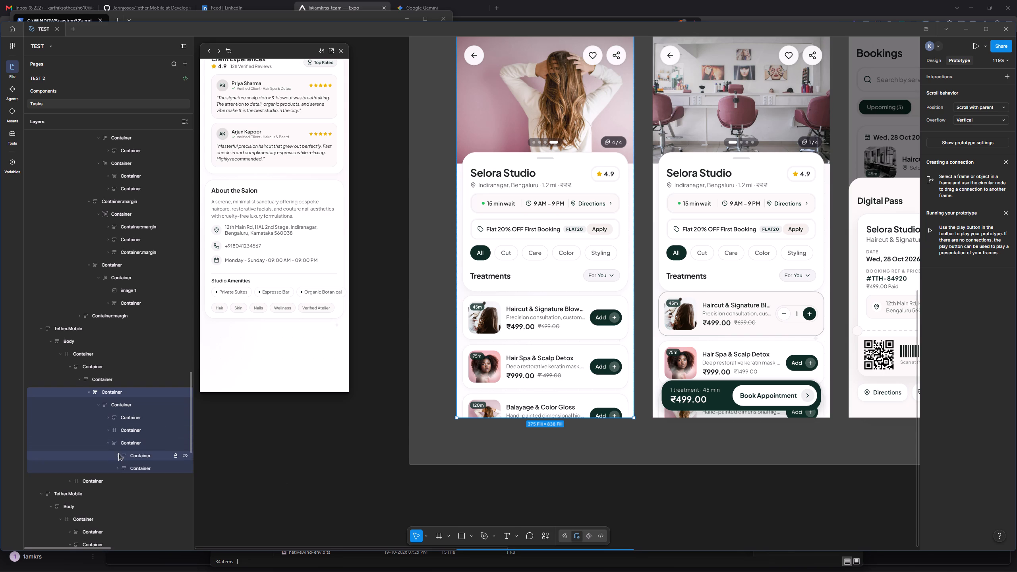
scroll(266, 427, "down", 3)
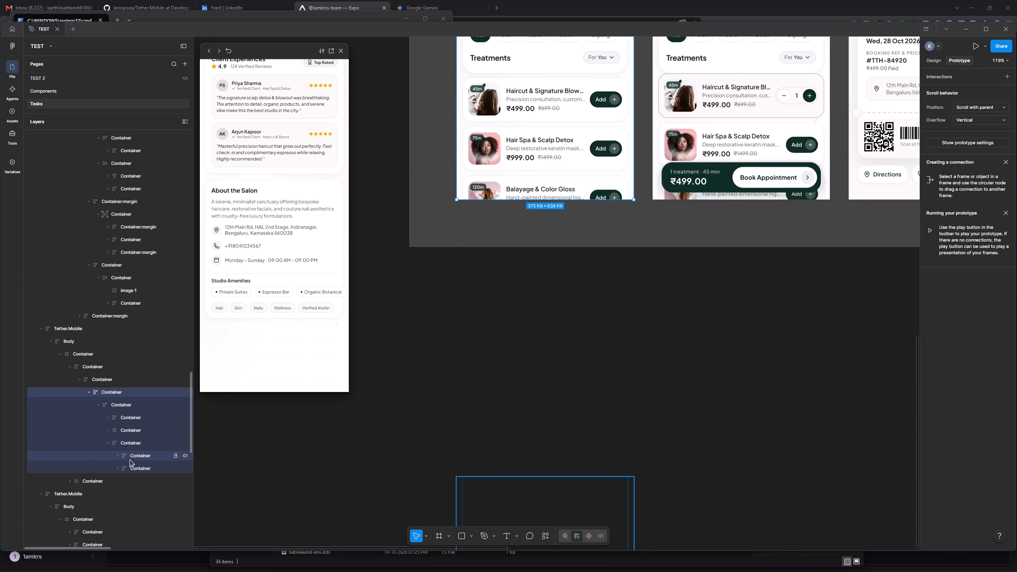
left_click(118, 468)
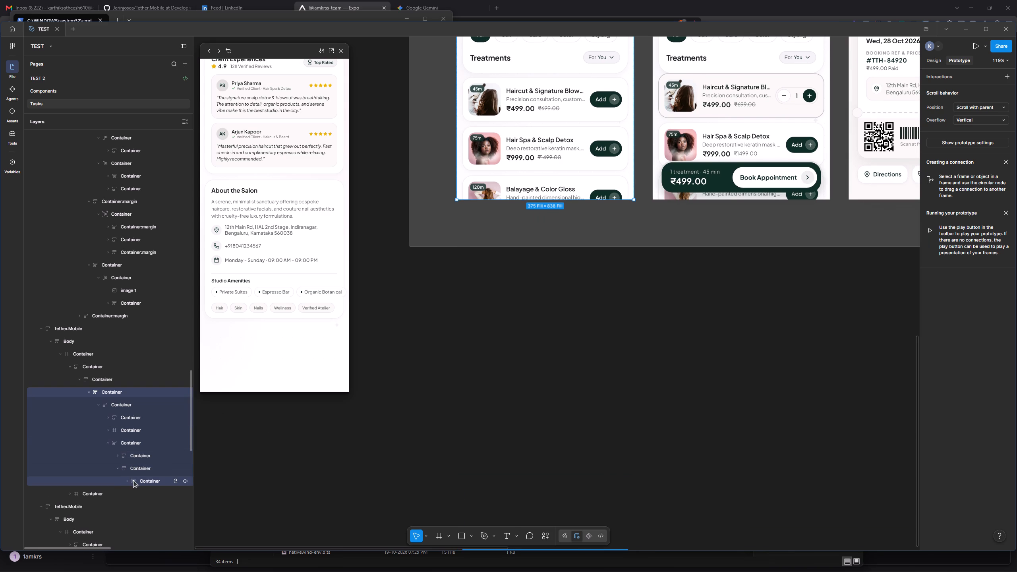
left_click(124, 480)
scroll(263, 488, "down", 4)
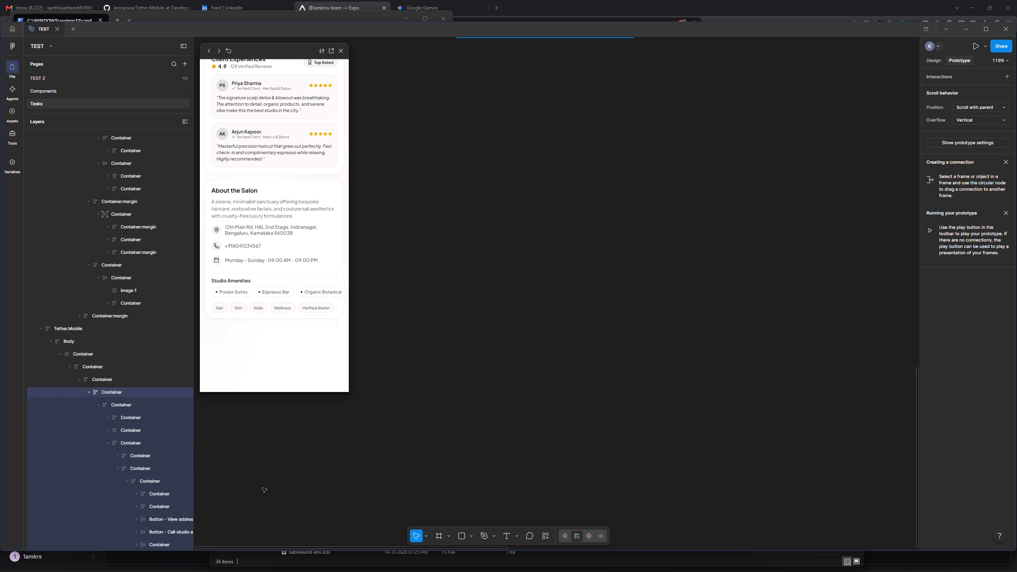
scroll(159, 540, "down", 2)
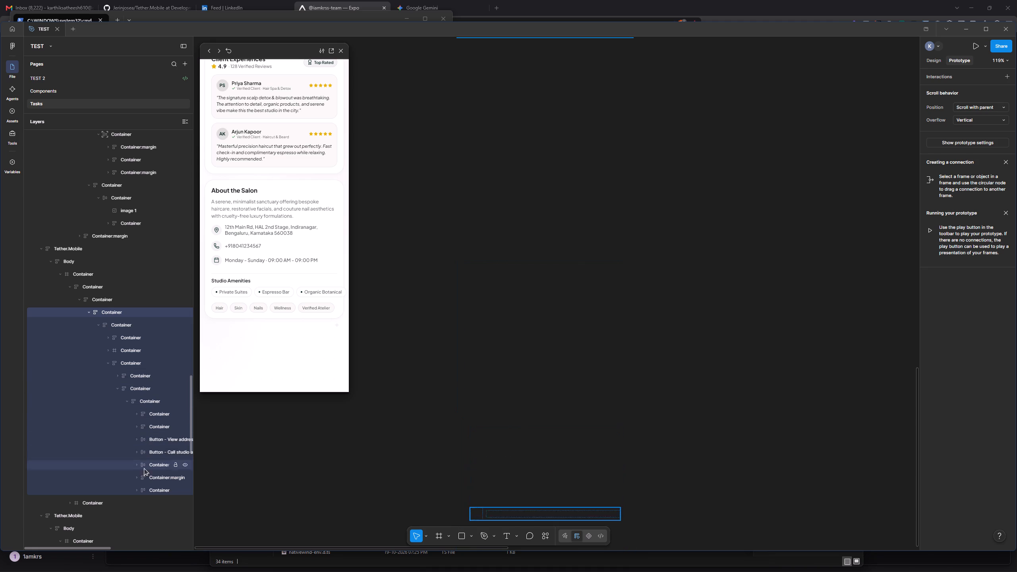
scroll(305, 504, "down", 3)
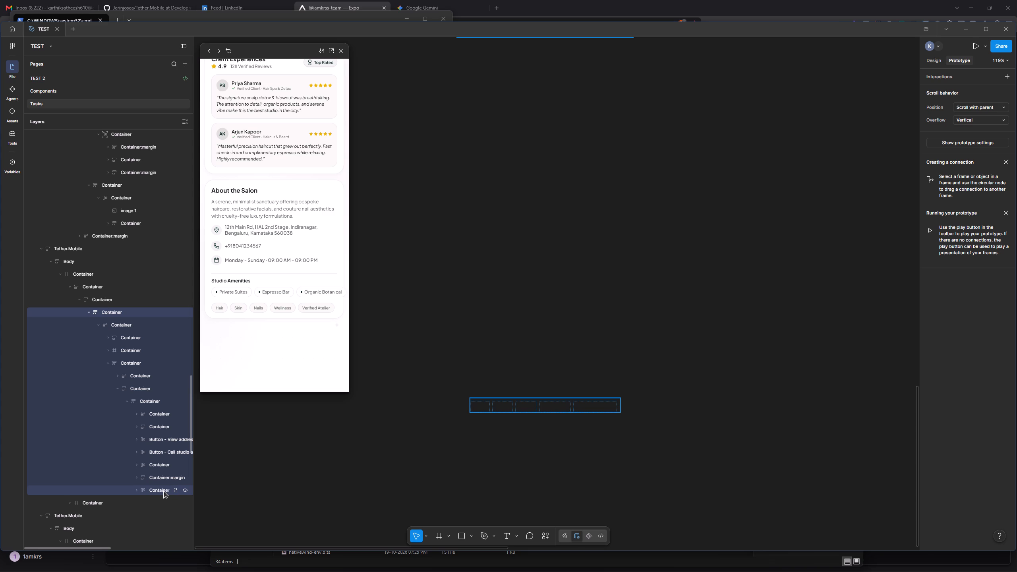
left_click(158, 474)
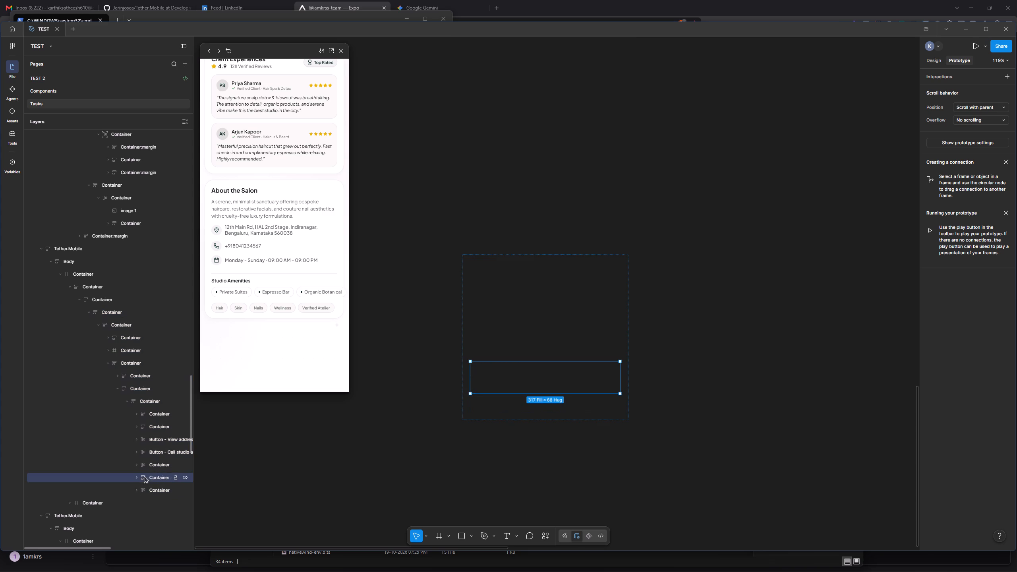
left_click(136, 477)
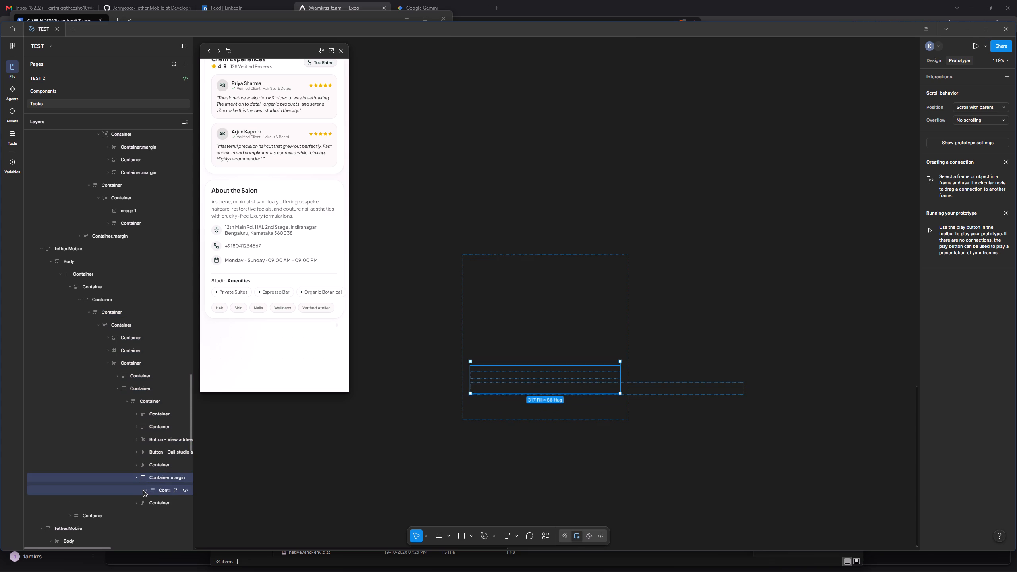
left_click(146, 489)
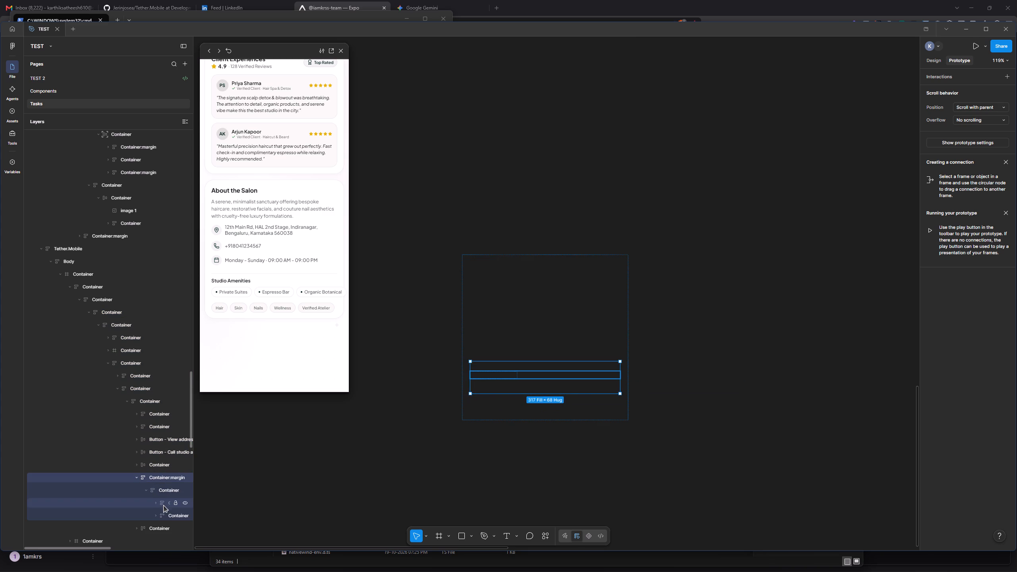
left_click(162, 513)
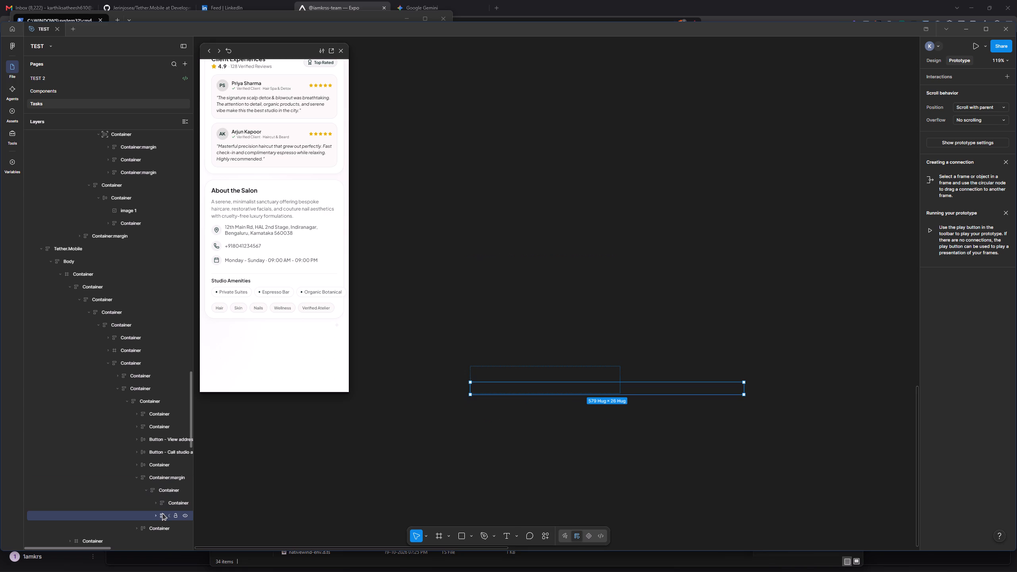
left_click(156, 516)
scroll(156, 518, "down", 2)
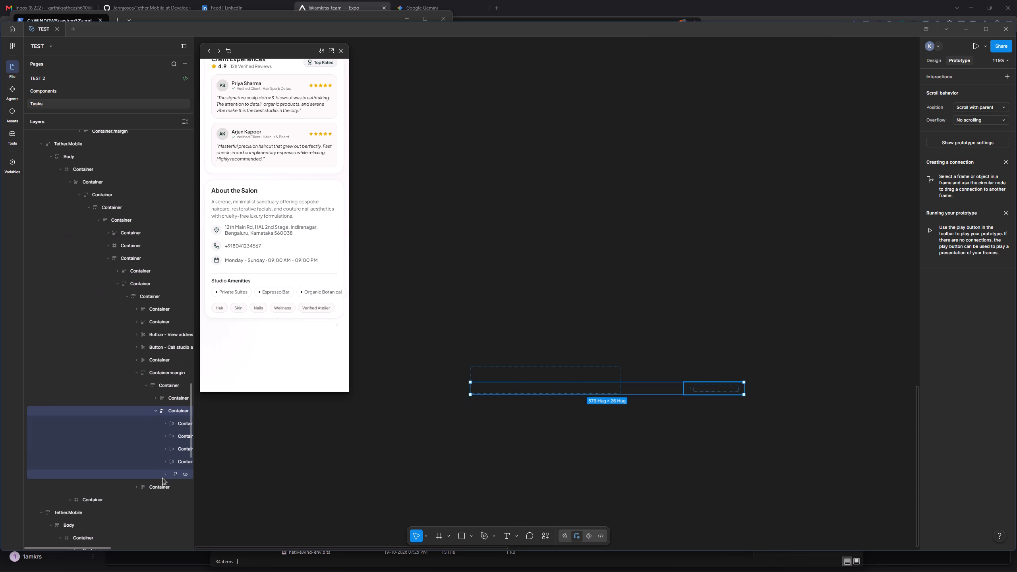
left_click(153, 474)
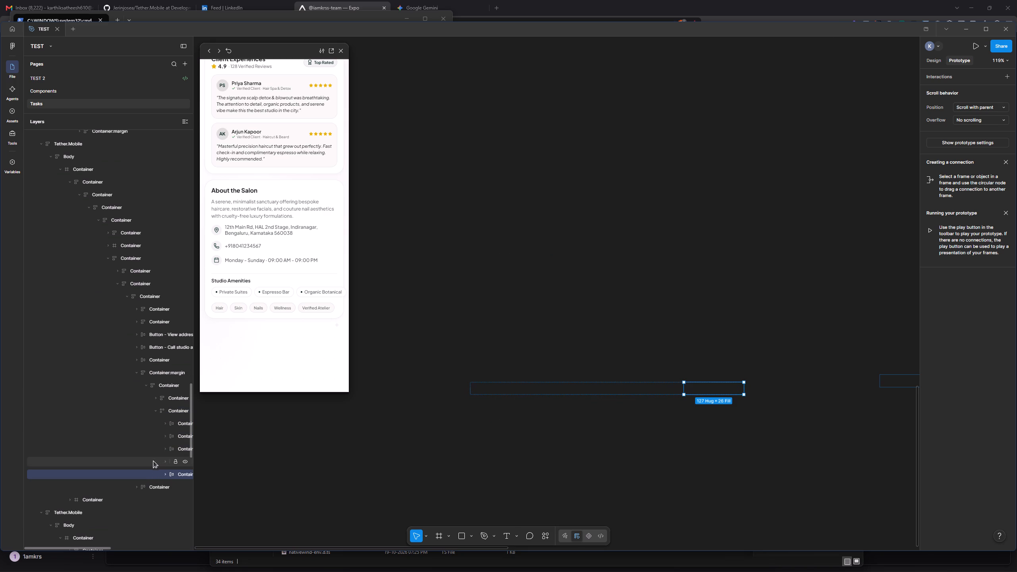
left_click(153, 461, "shift")
key("Delete")
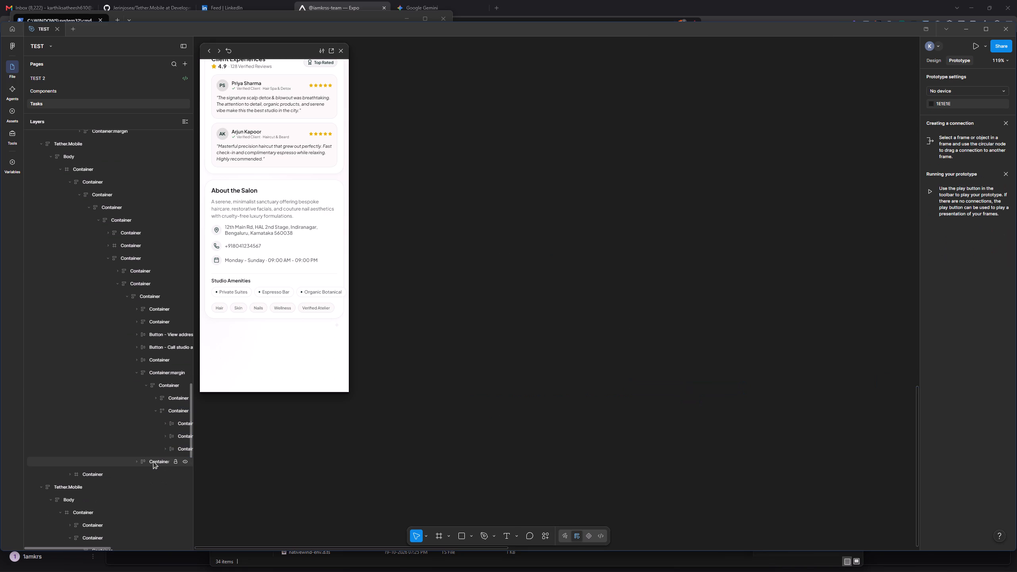
left_click(153, 445)
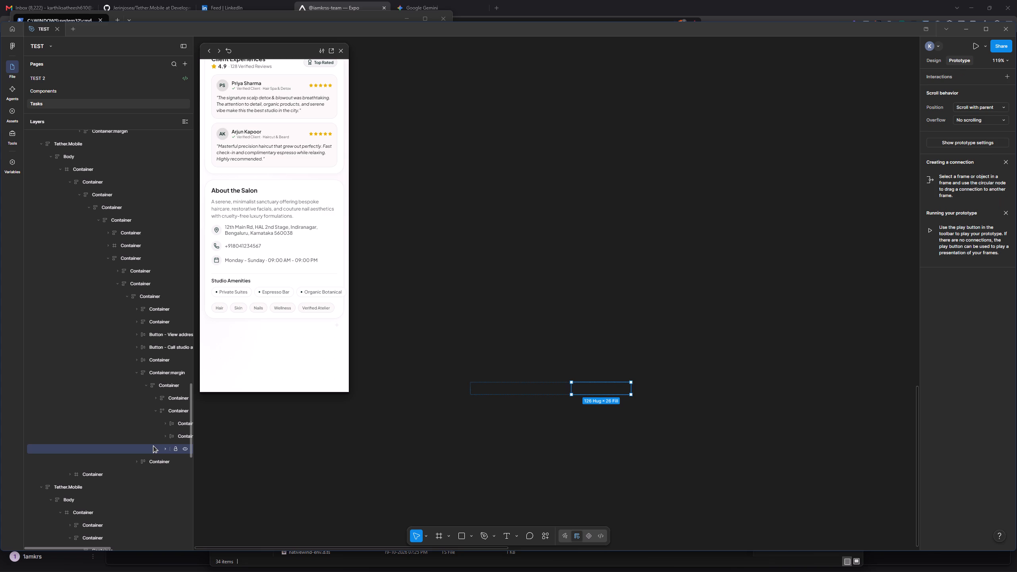
key("Delete")
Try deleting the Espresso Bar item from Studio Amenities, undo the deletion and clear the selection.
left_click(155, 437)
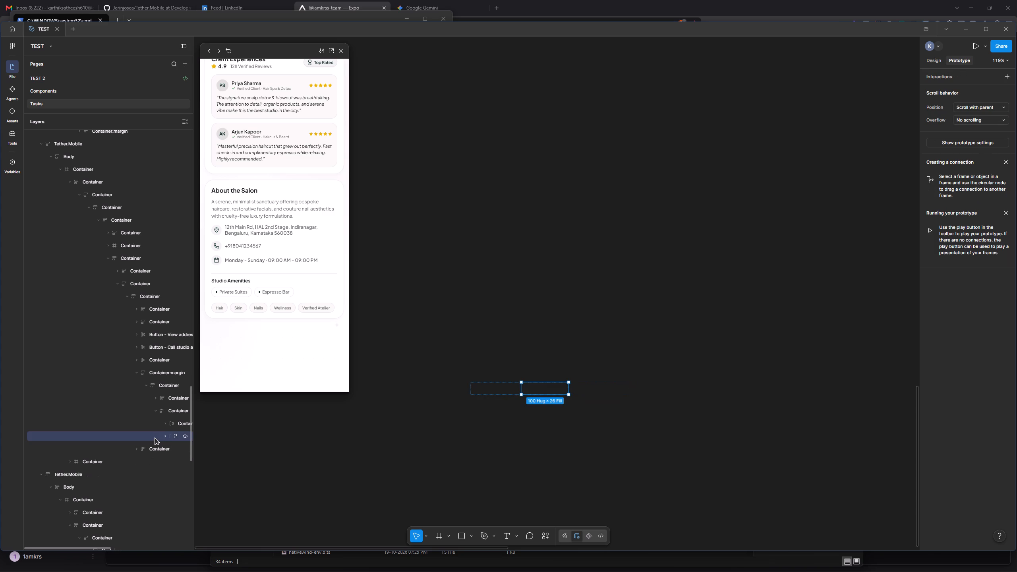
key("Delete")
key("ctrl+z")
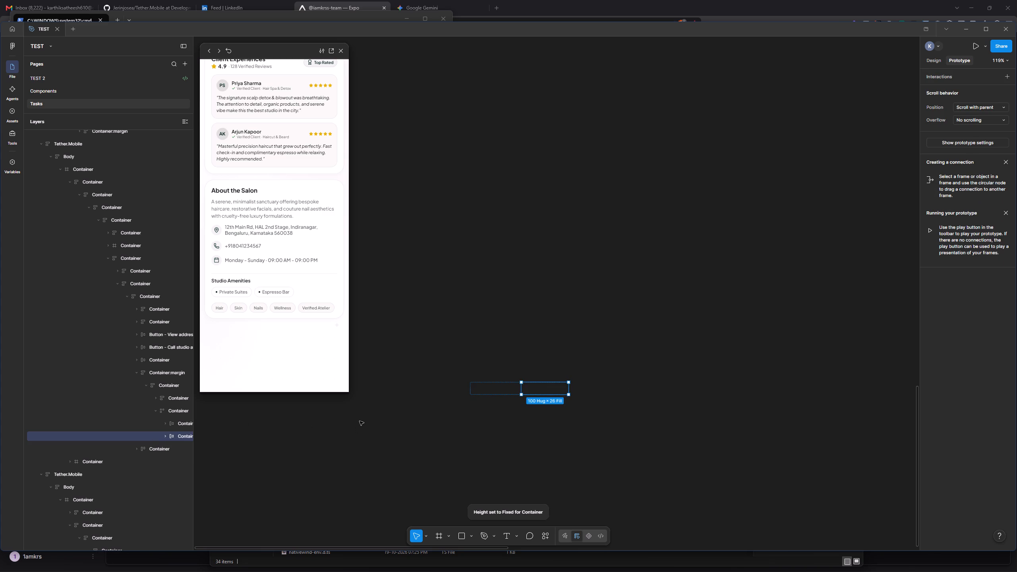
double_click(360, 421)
On the Home screen, set the fill of the house icon beside Indiranagar, Bengaluru to the page's dark green 0F2D25.
scroll(360, 421, "up", 12)
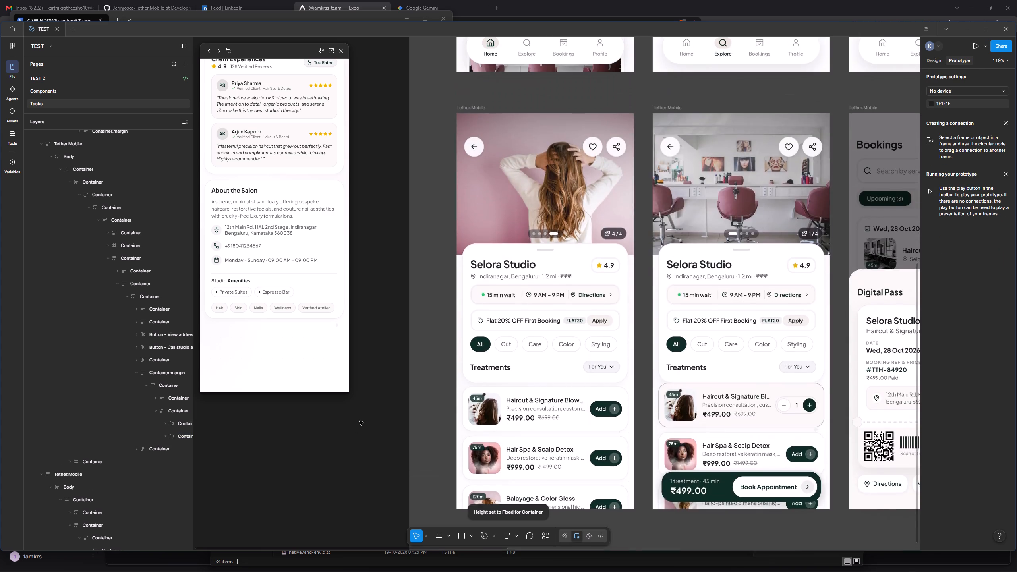
scroll(360, 421, "up", 13)
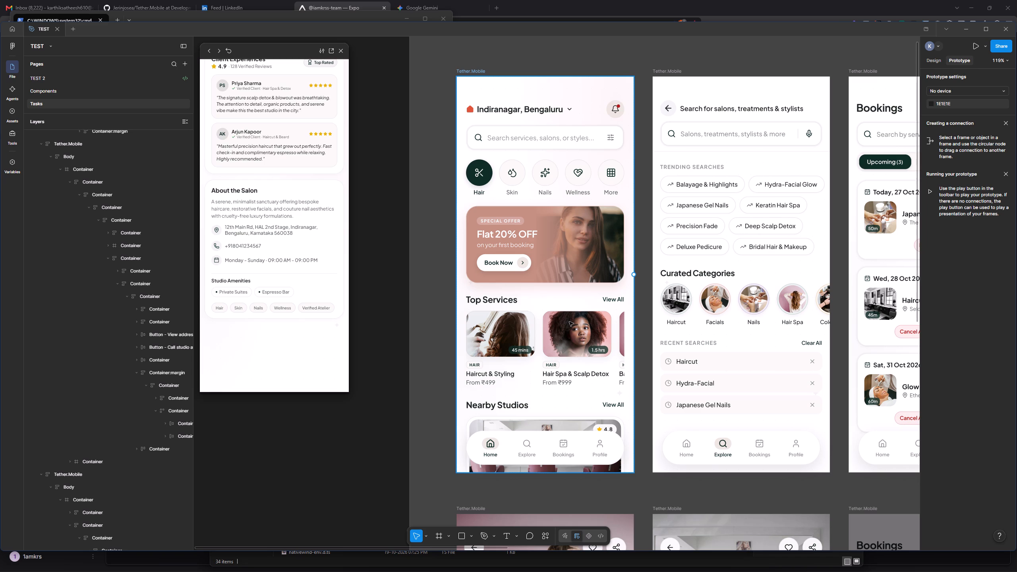
triple_click(569, 322)
left_click(569, 322)
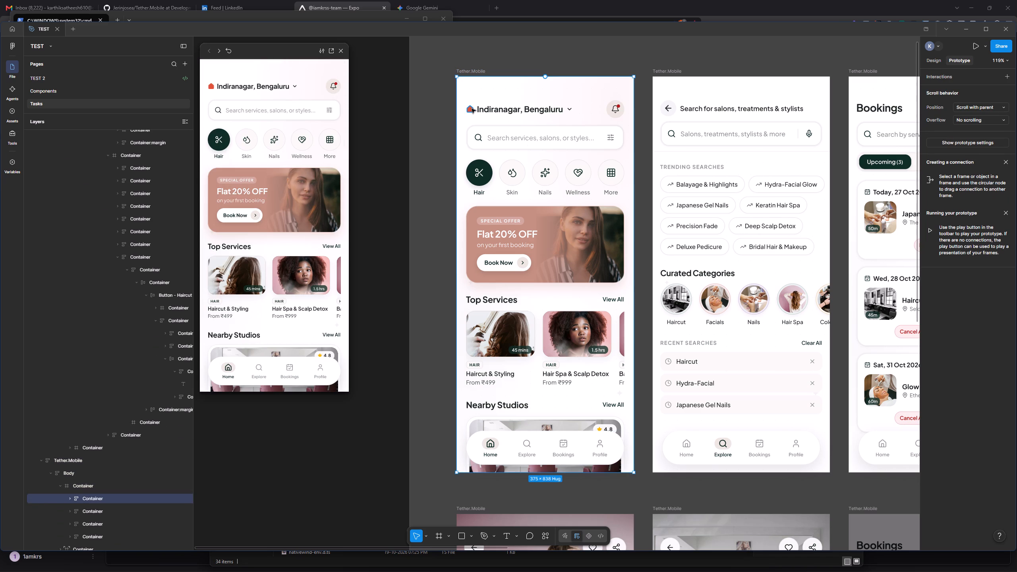
left_click(471, 109, "ctrl")
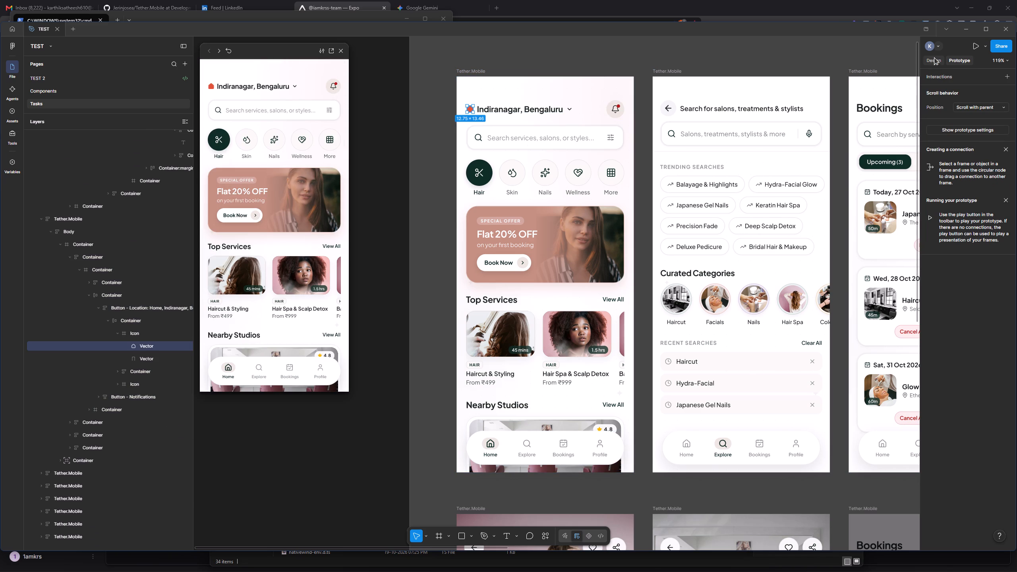
left_click(934, 58)
left_click(932, 272)
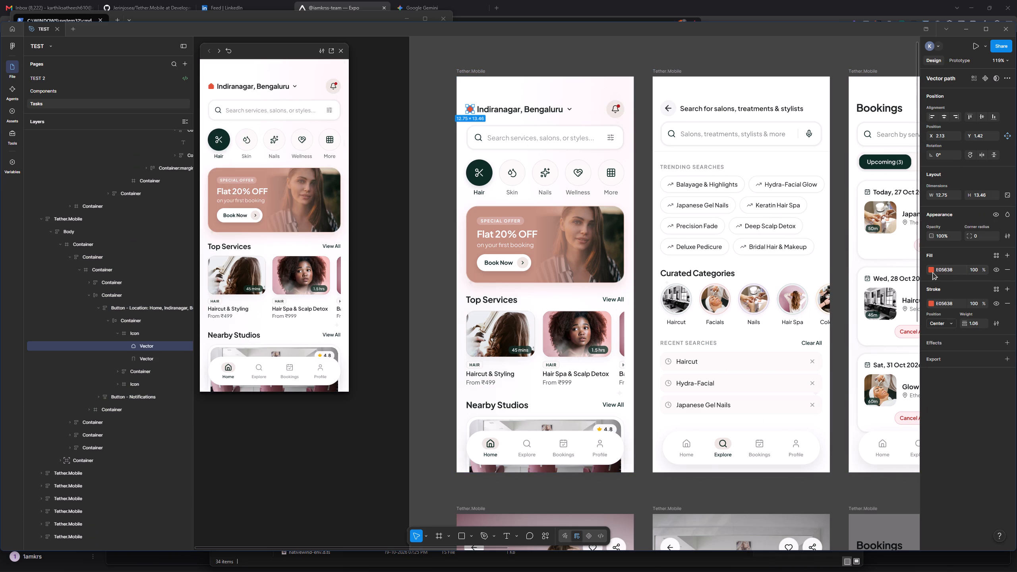
left_click(829, 448)
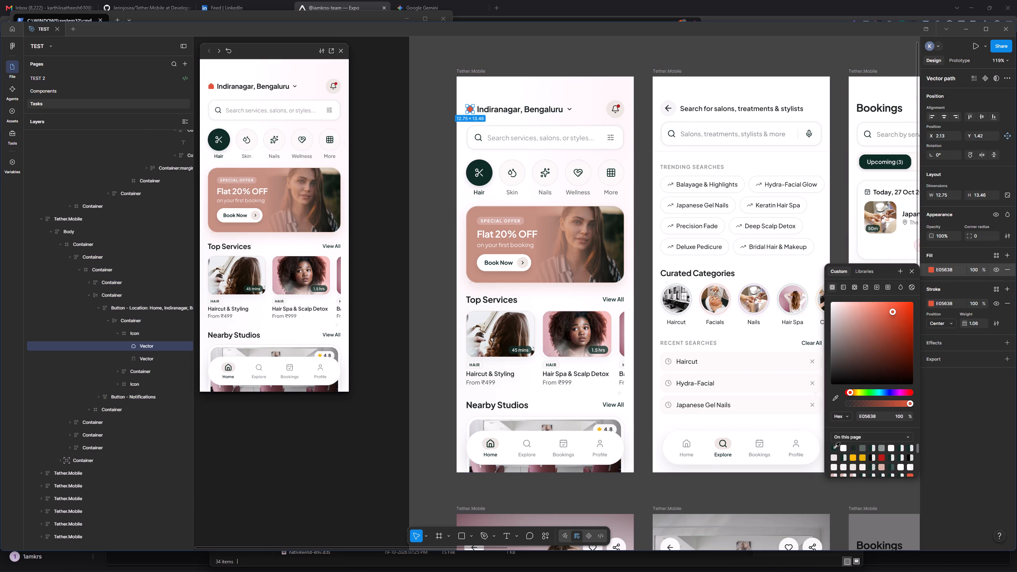
left_click(834, 448)
Copy the house icon's fill colour into its stroke so the stroke is 0F2D25.
left_click(951, 268)
key("ctrl+c")
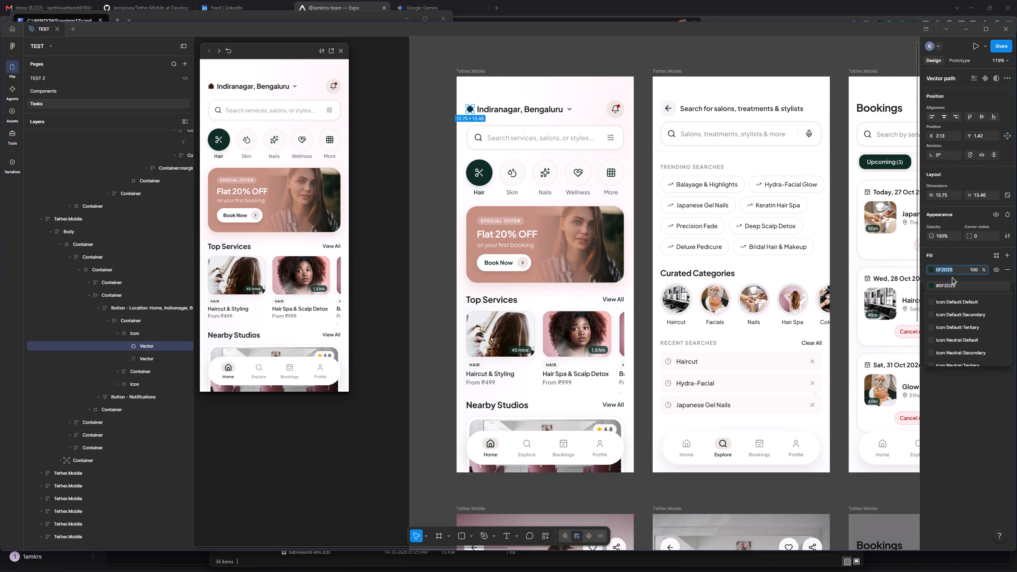
left_click(950, 250)
left_click(947, 301)
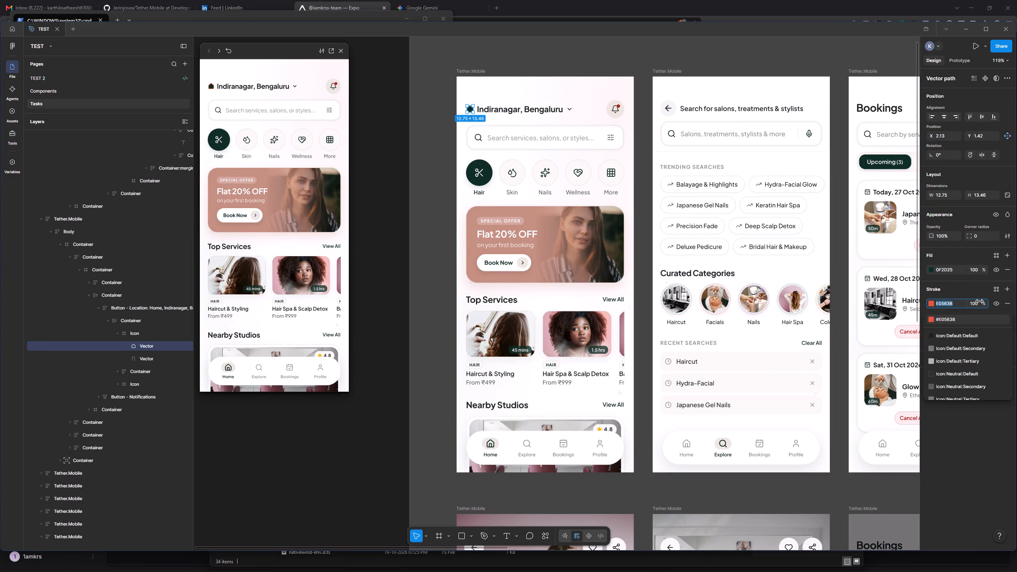
key("ctrl+v")
key("Return")
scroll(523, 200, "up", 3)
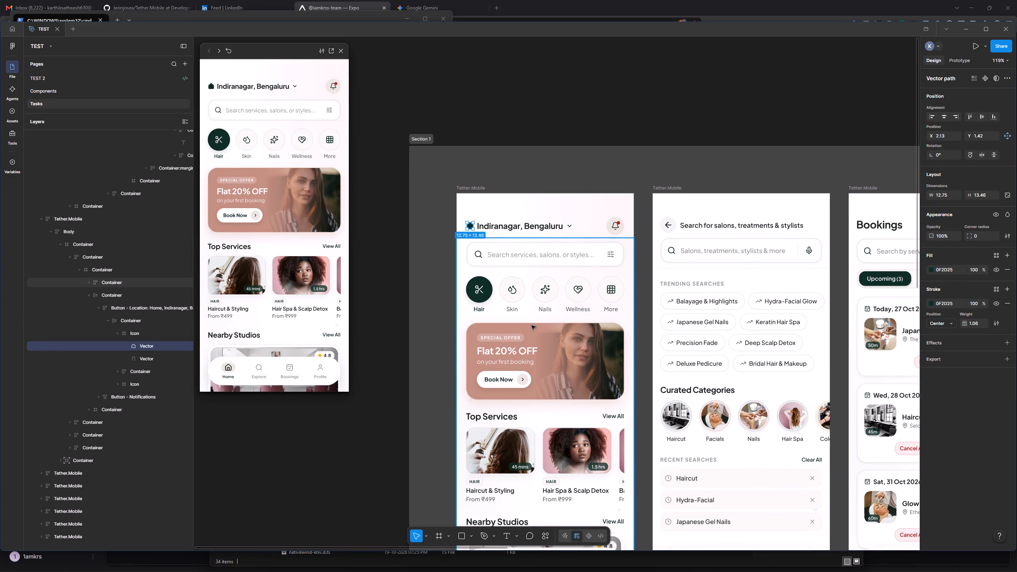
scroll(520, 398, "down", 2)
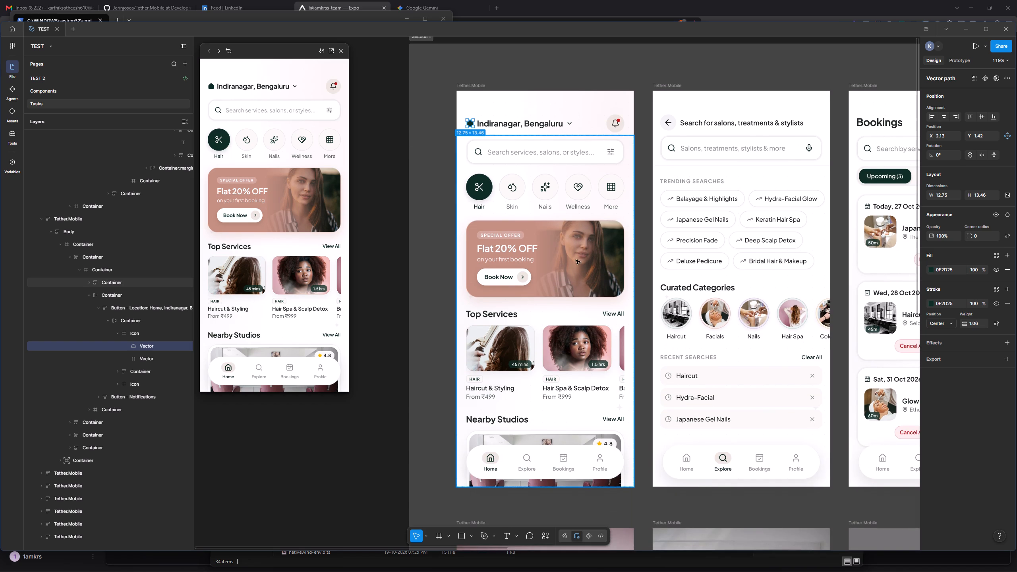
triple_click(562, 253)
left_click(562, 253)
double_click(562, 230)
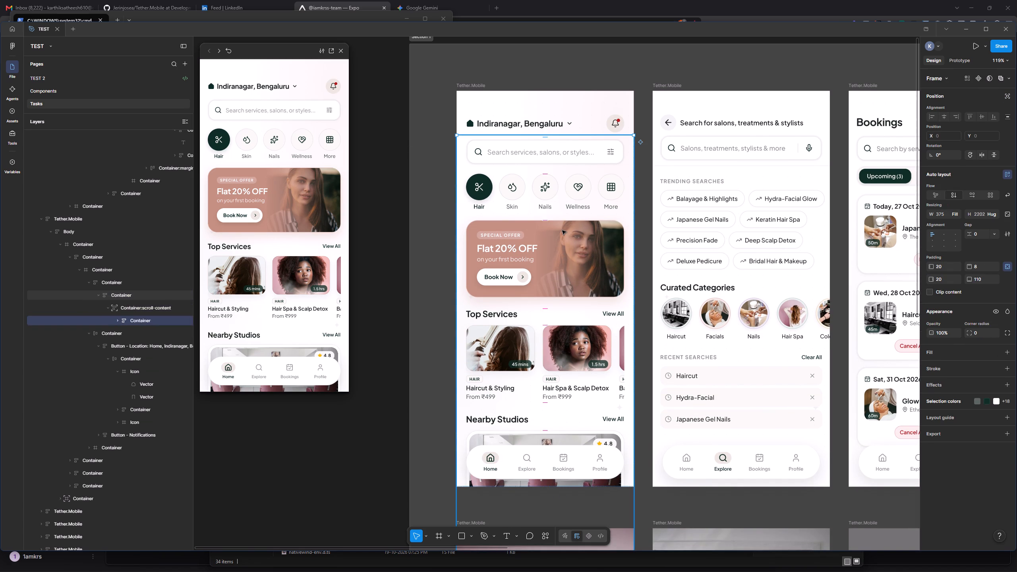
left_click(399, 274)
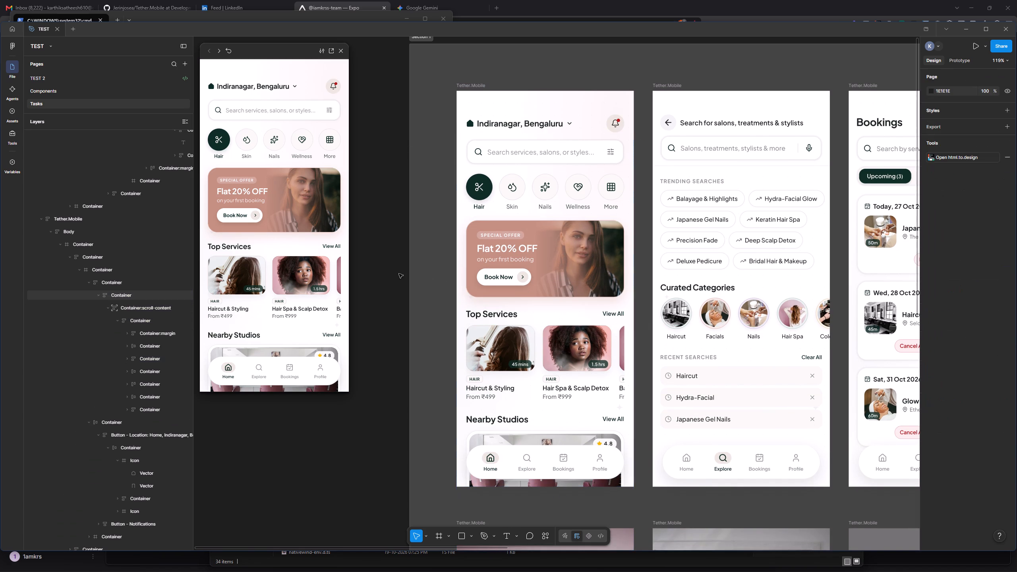
Set the scroll overflow of the Home screen's 375 × 743 content container below the location header to Vertical.
triple_click(529, 242)
left_click(529, 242)
left_click(529, 242)
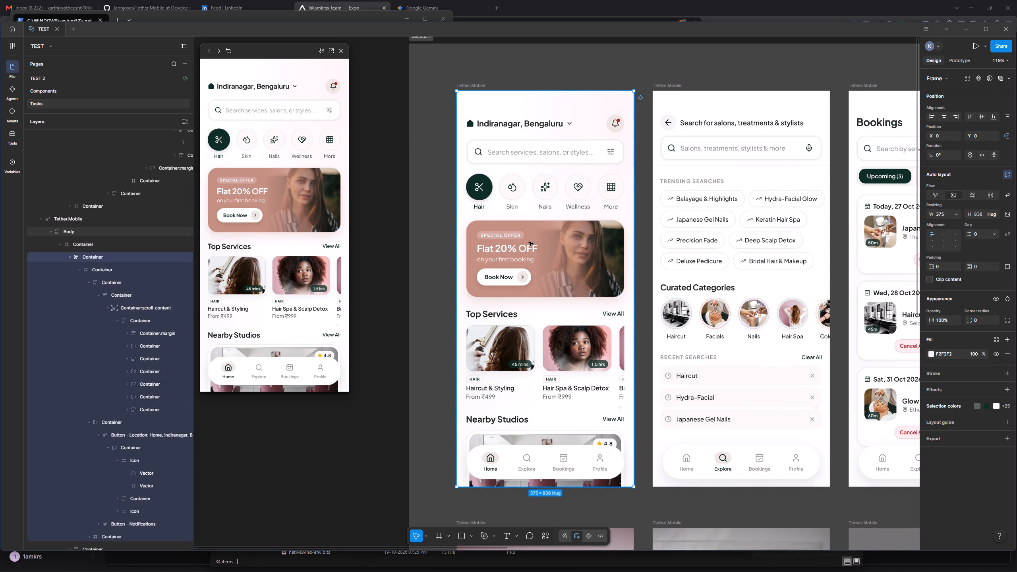
left_click(530, 243)
left_click(530, 243)
left_click(530, 243)
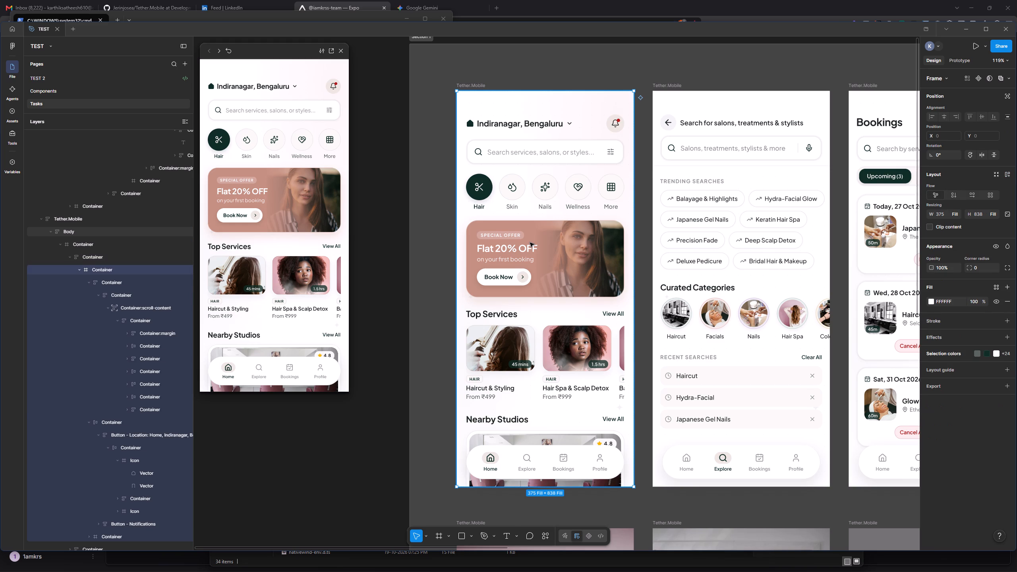
left_click(530, 243)
double_click(530, 243)
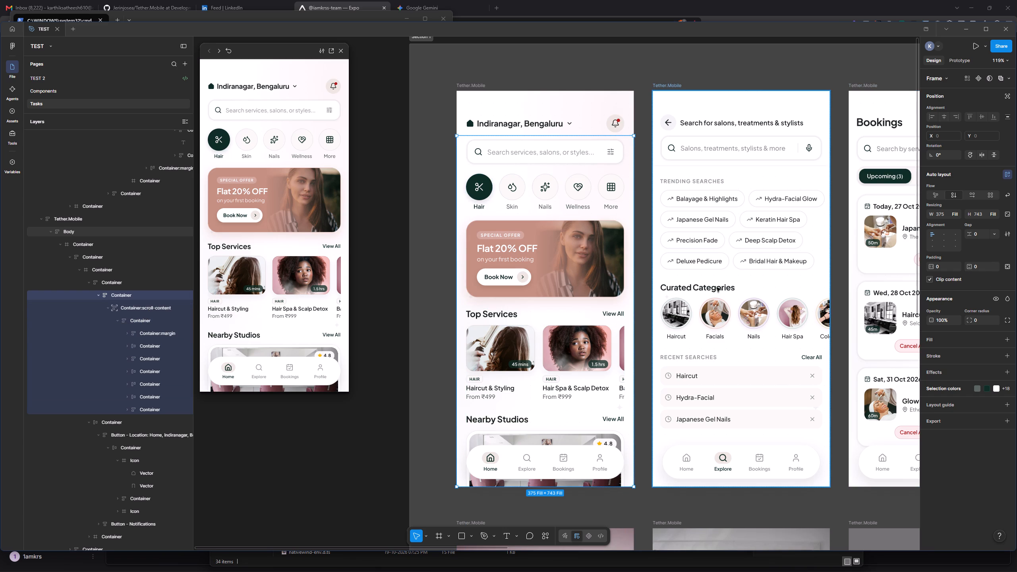
left_click_drag(961, 60, 963, 122)
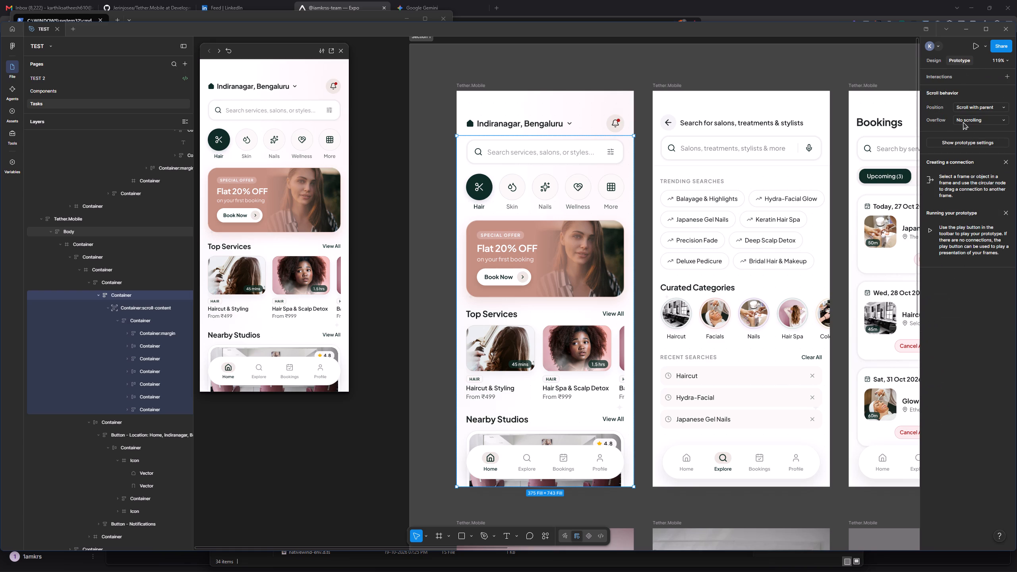
left_click_drag(963, 122, 974, 123)
left_click(974, 123)
left_click(974, 139)
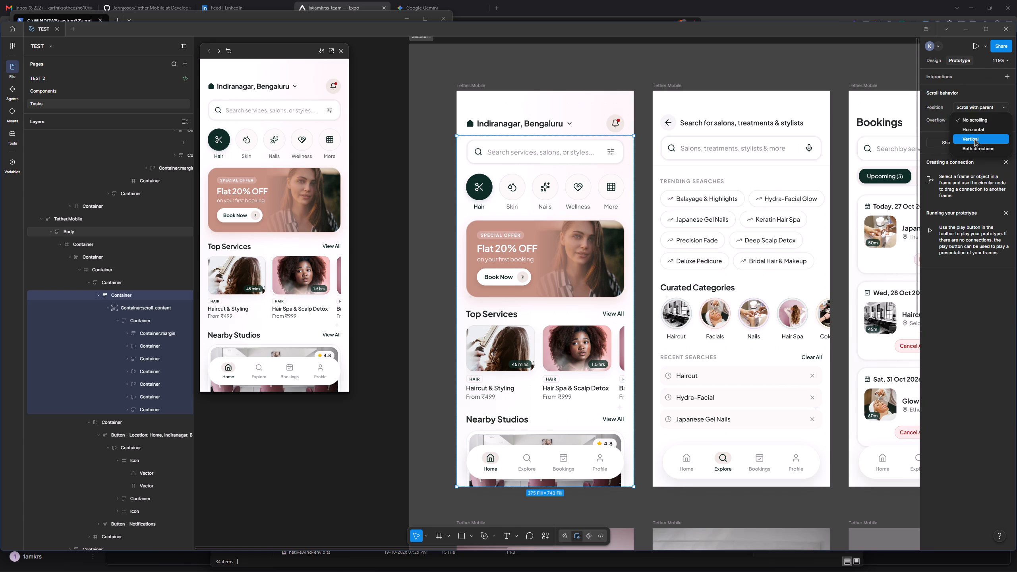
Test the vertical scrolling of the Home screen content in the prototype preview.
left_click_drag(315, 231, 323, 159)
left_click_drag(323, 159, 334, 97)
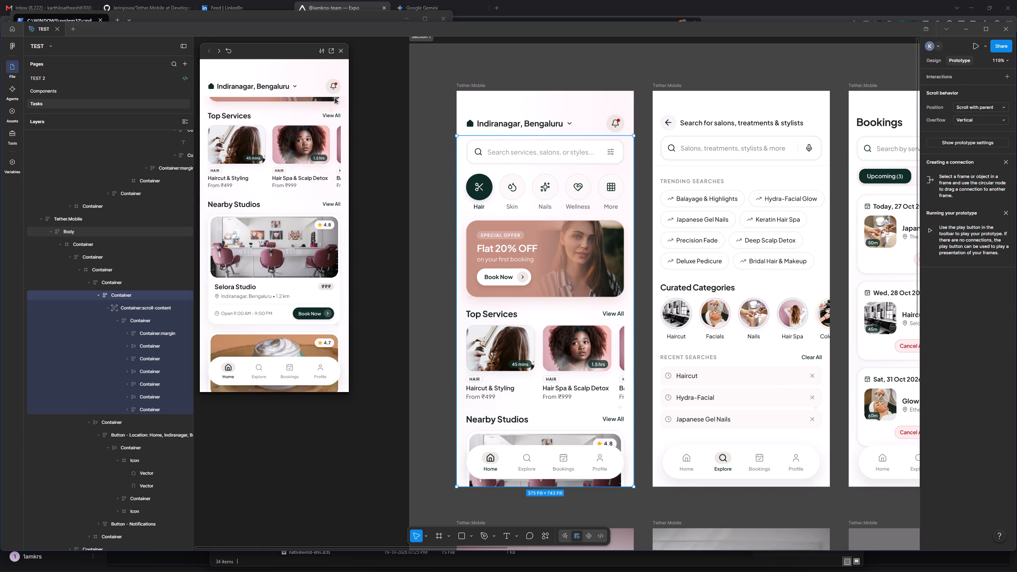
left_click_drag(334, 97, 346, 44)
left_click_drag(282, 203, 286, 80)
left_click_drag(286, 80, 347, 315)
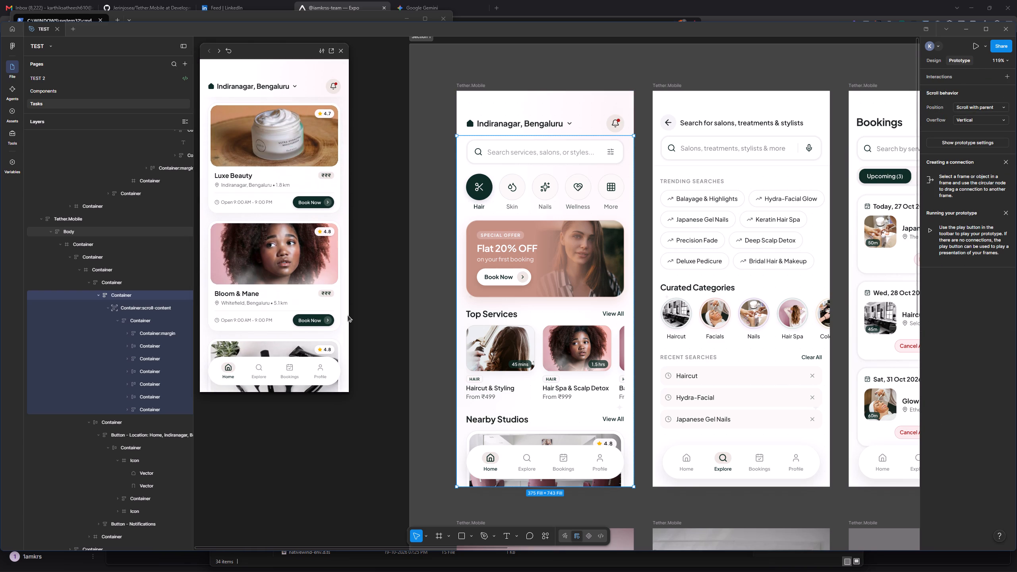
Set the scroll overflow of the Profile screen's content container below the header to Vertical and test it in the preview.
scroll(683, 351, "left", 4)
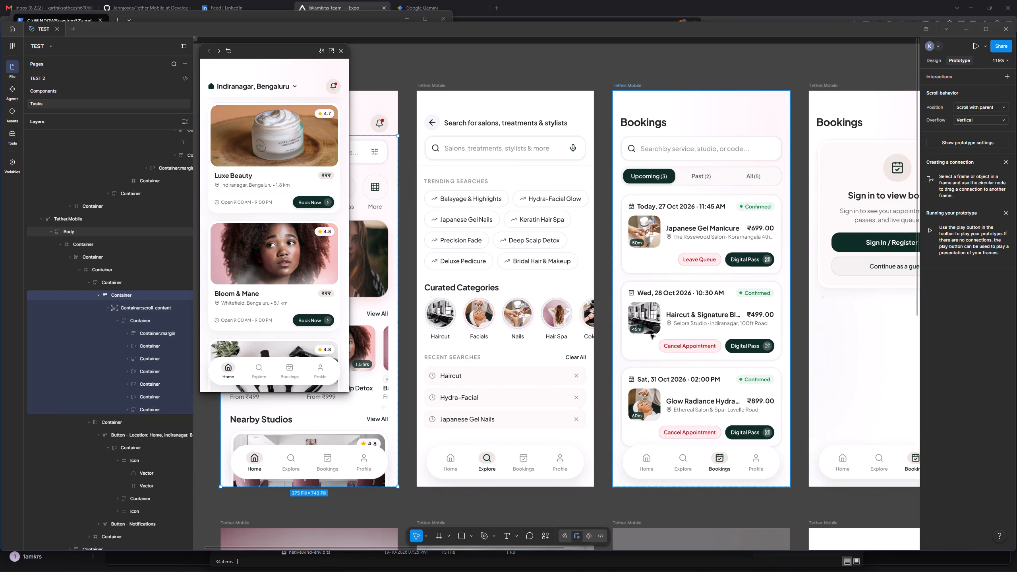
scroll(653, 334, "left", 2)
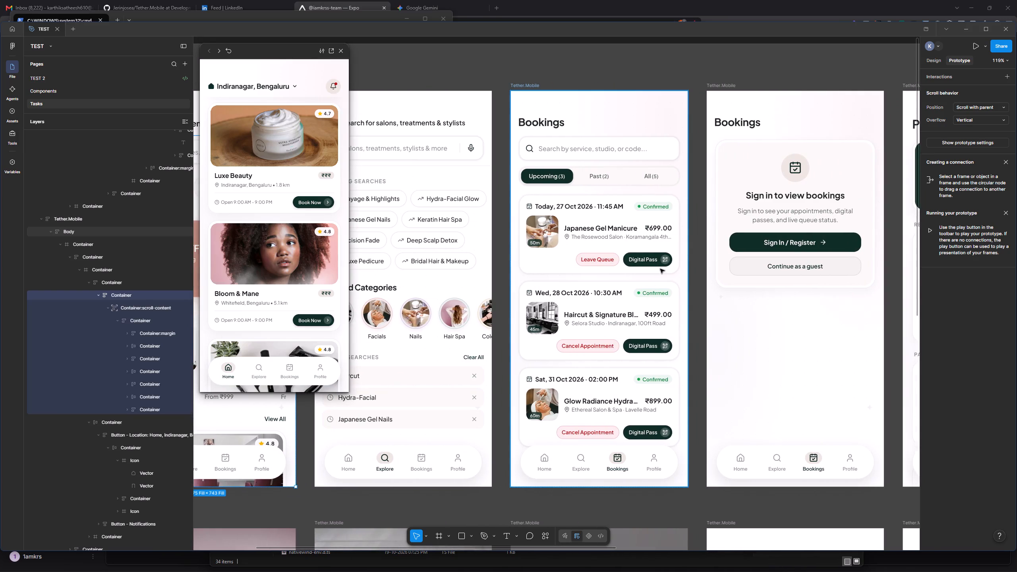
scroll(676, 321, "left", 5)
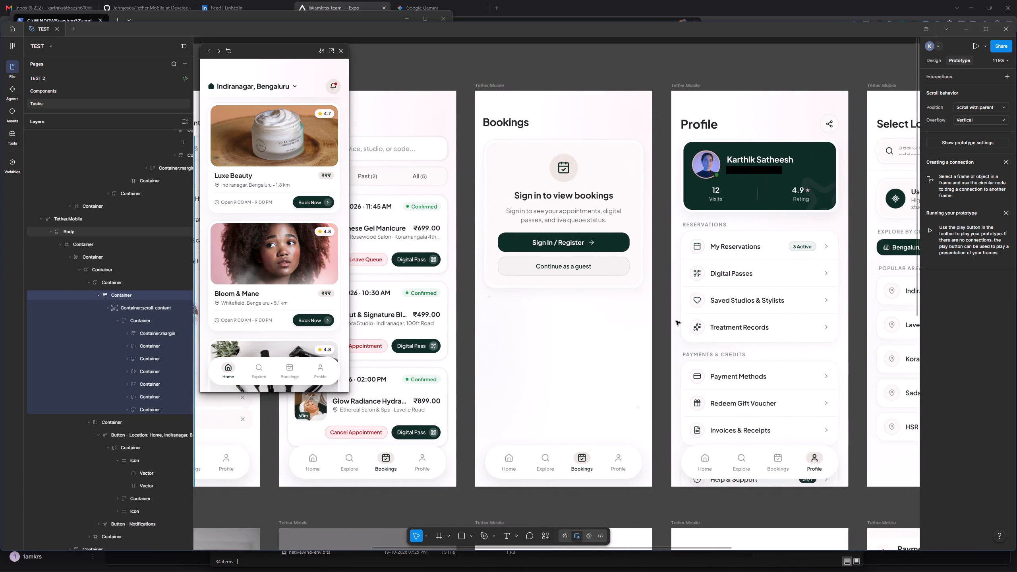
scroll(676, 321, "left", 2)
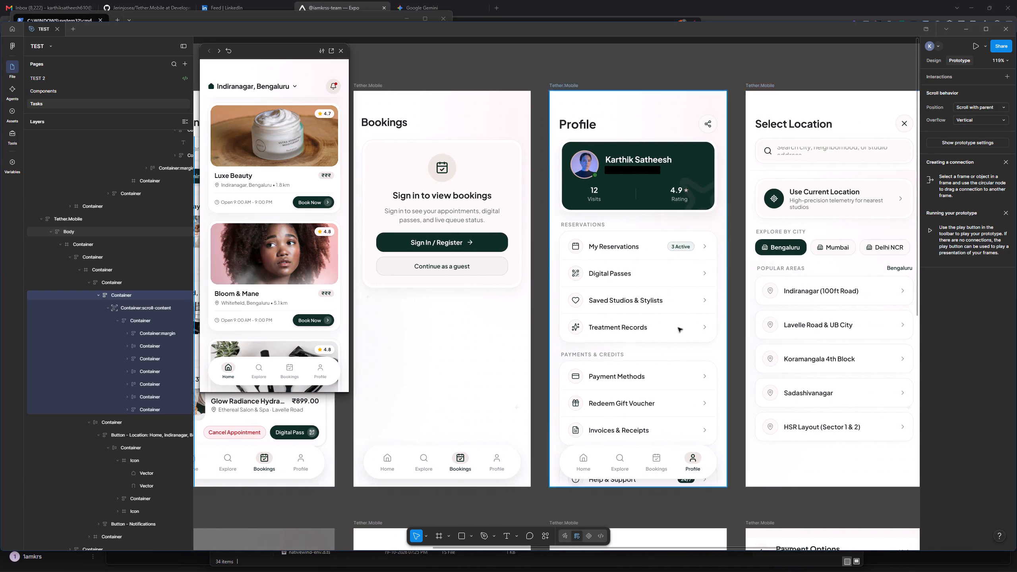
left_click(642, 323)
double_click(642, 323)
triple_click(642, 323)
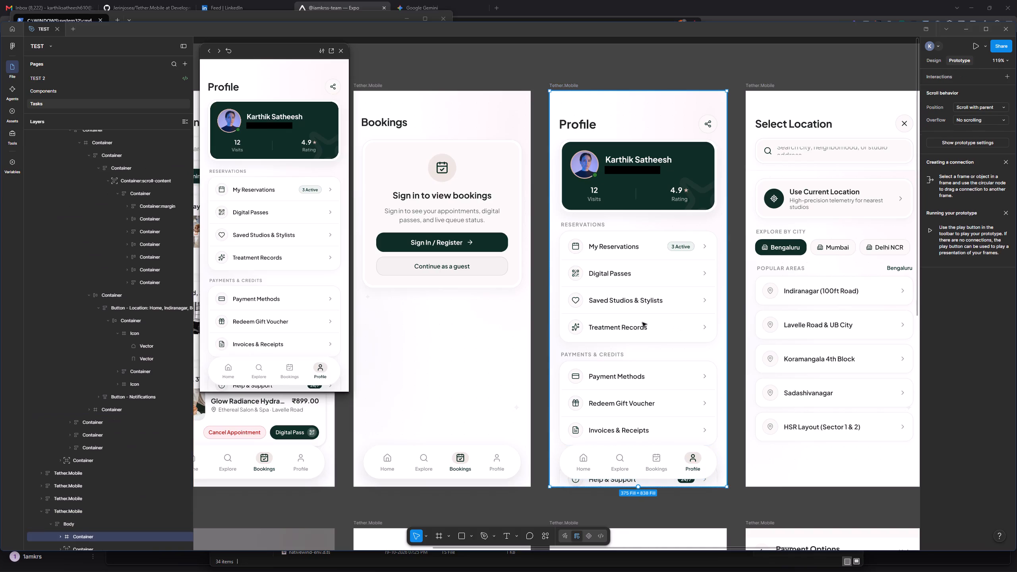
left_click(642, 323)
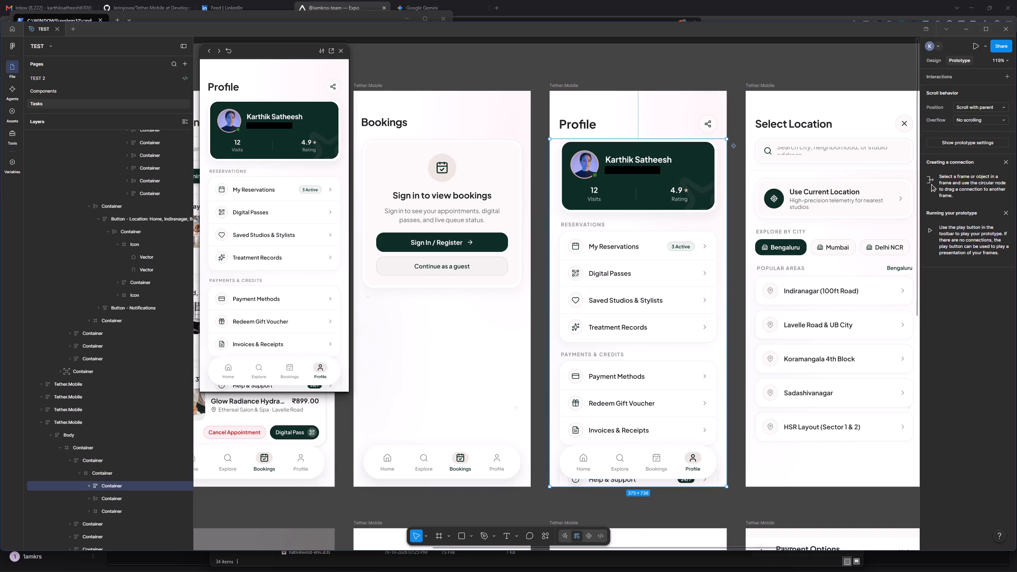
left_click(972, 121)
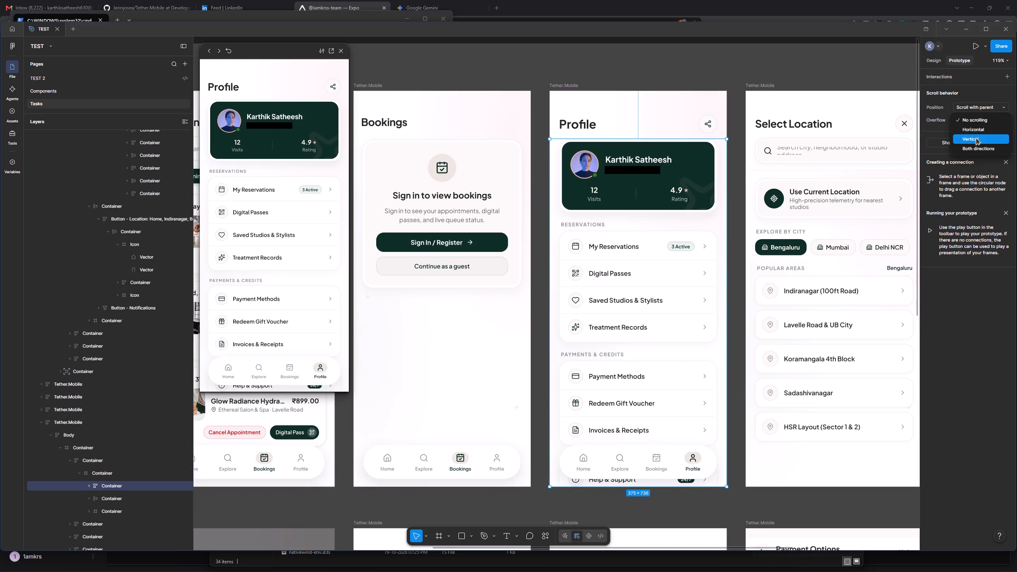
left_click(976, 137)
left_click_drag(254, 235, 274, 268)
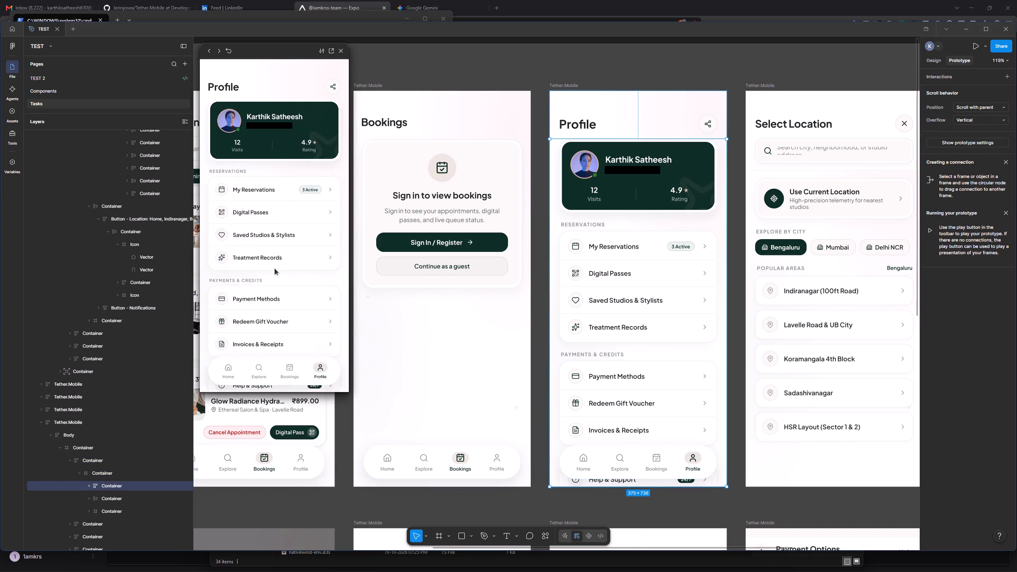
left_click_drag(274, 268, 288, 163)
left_click_drag(288, 163, 302, 103)
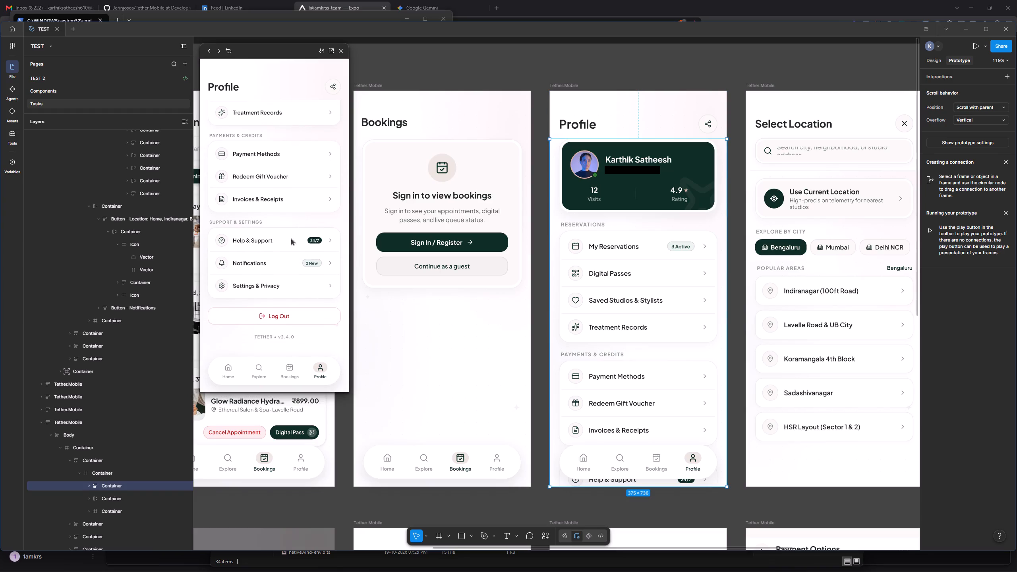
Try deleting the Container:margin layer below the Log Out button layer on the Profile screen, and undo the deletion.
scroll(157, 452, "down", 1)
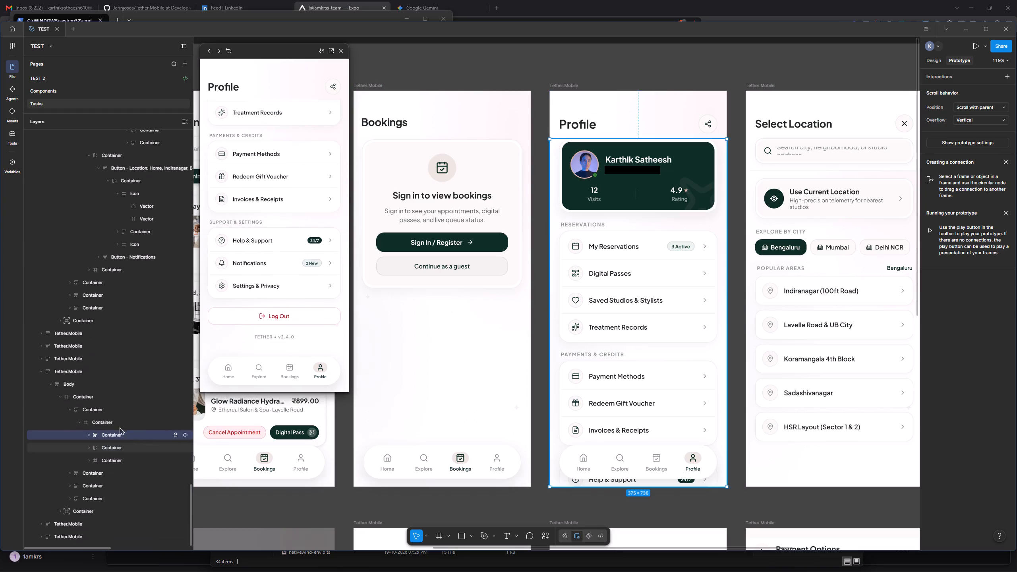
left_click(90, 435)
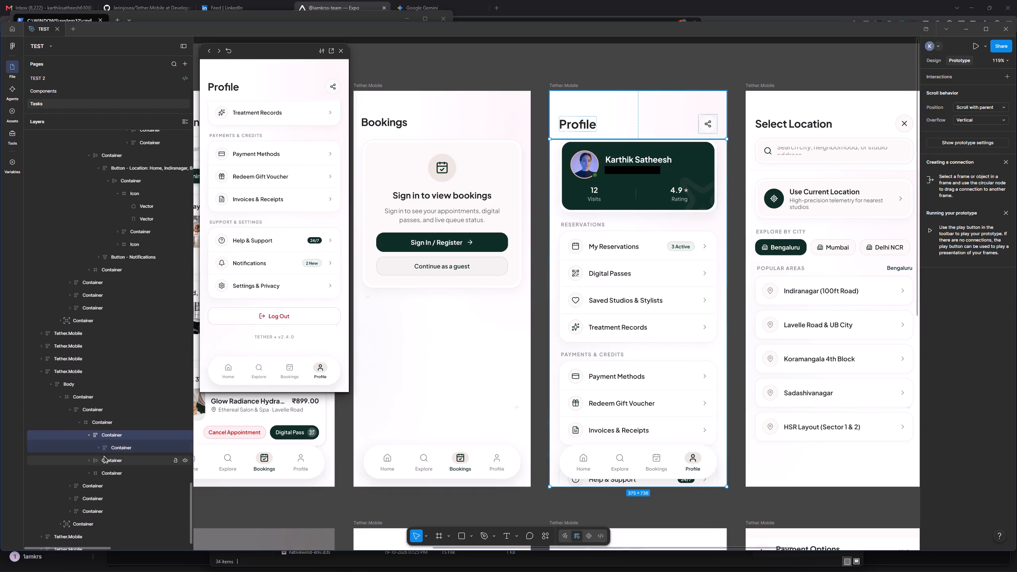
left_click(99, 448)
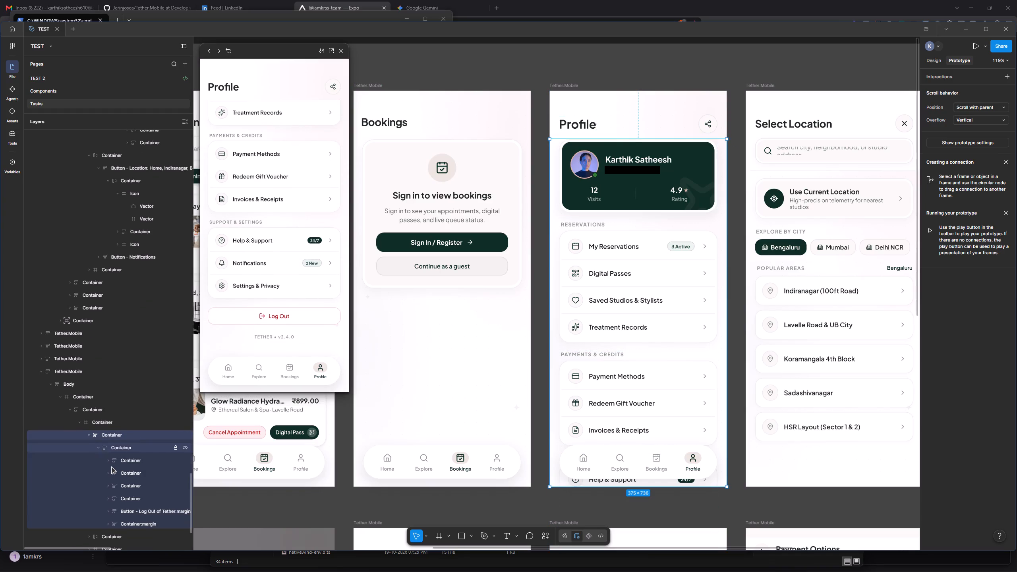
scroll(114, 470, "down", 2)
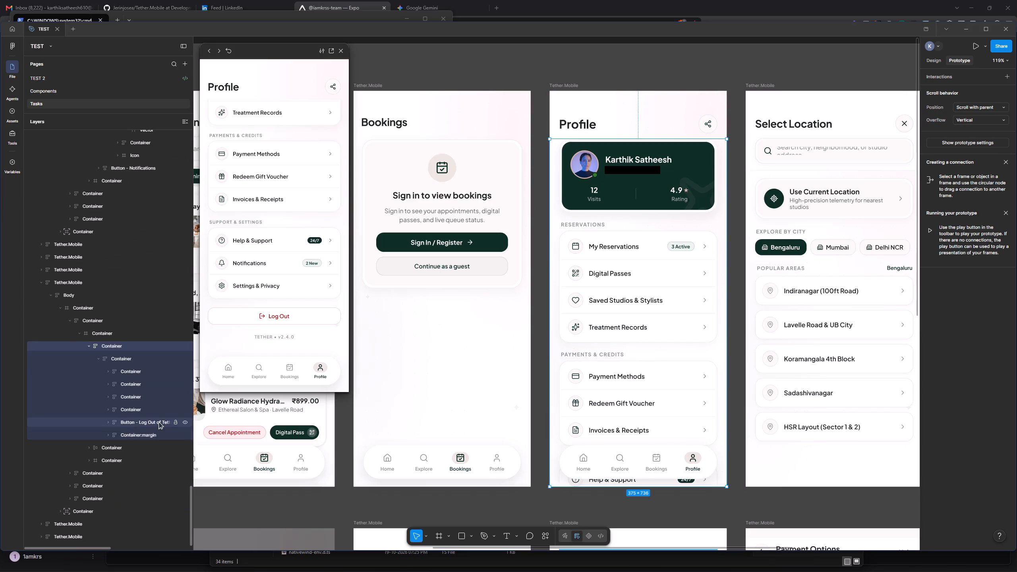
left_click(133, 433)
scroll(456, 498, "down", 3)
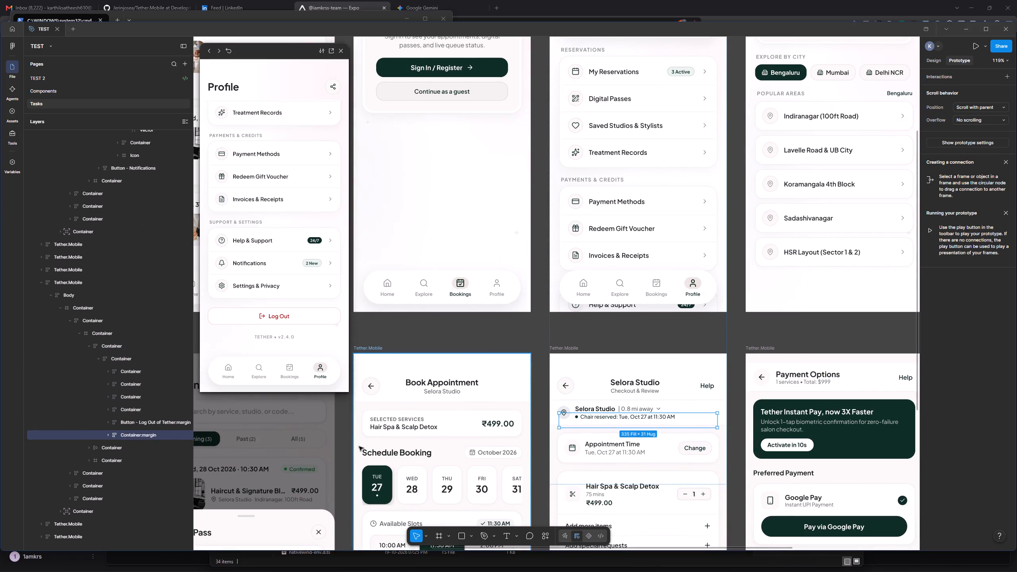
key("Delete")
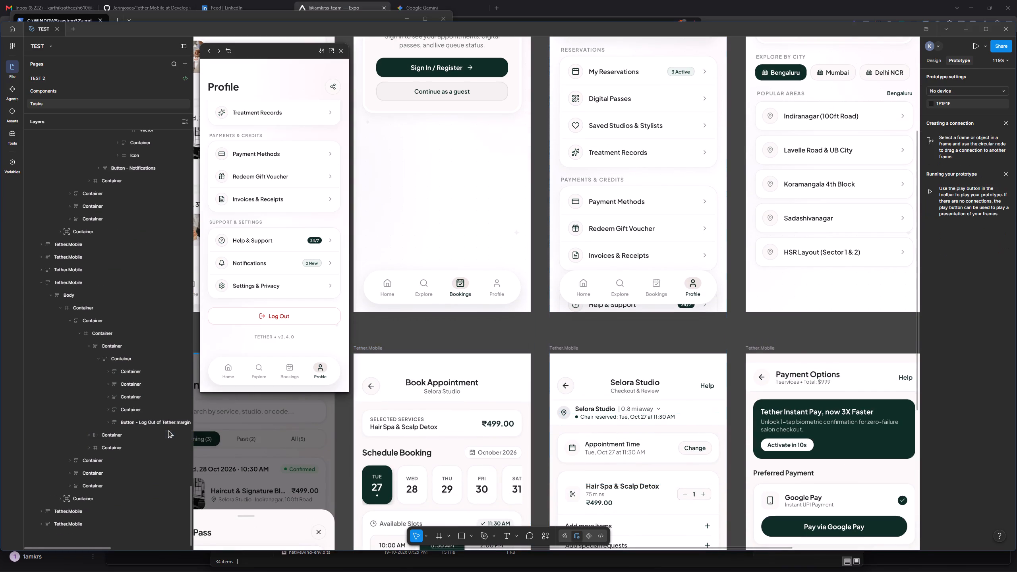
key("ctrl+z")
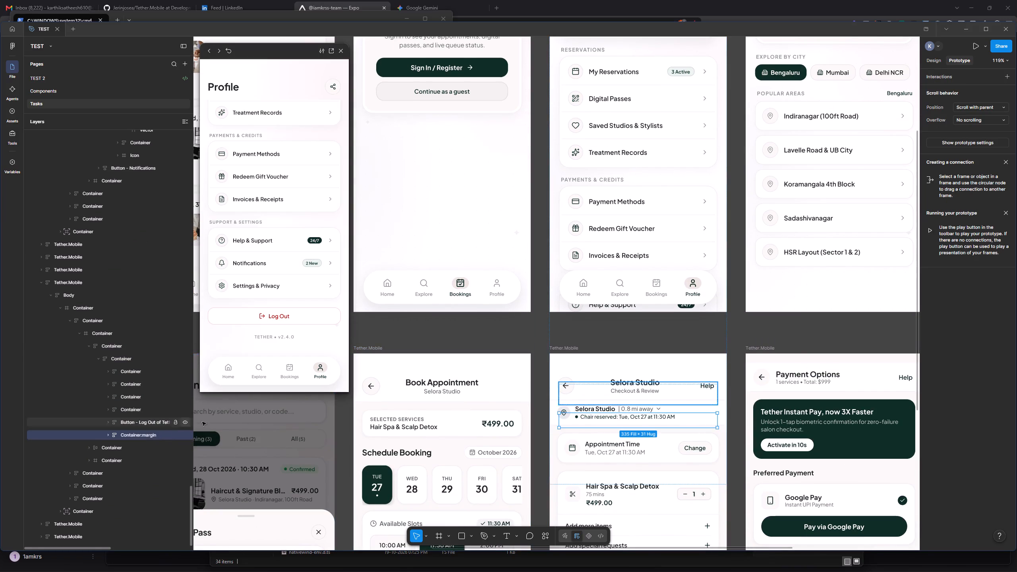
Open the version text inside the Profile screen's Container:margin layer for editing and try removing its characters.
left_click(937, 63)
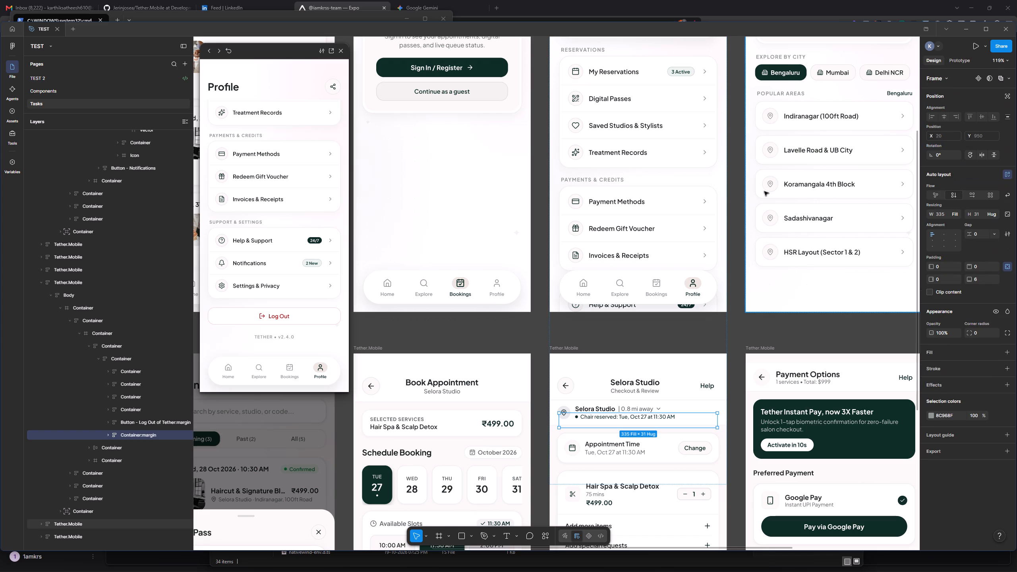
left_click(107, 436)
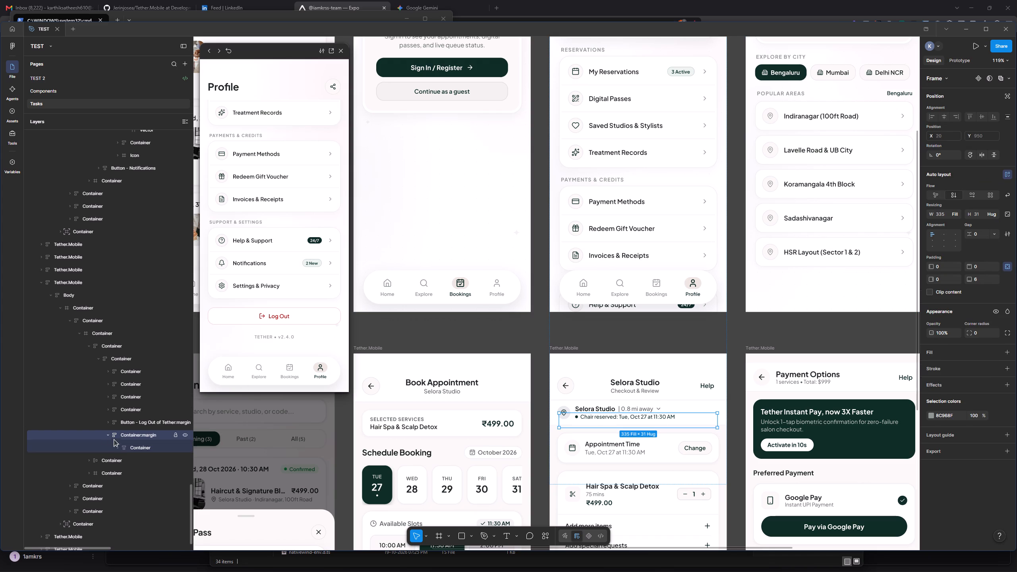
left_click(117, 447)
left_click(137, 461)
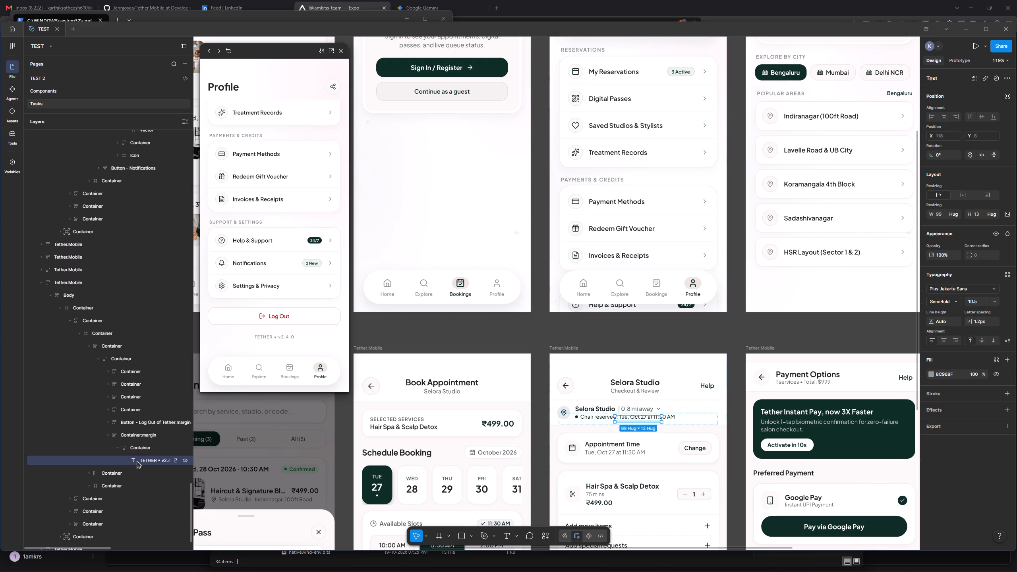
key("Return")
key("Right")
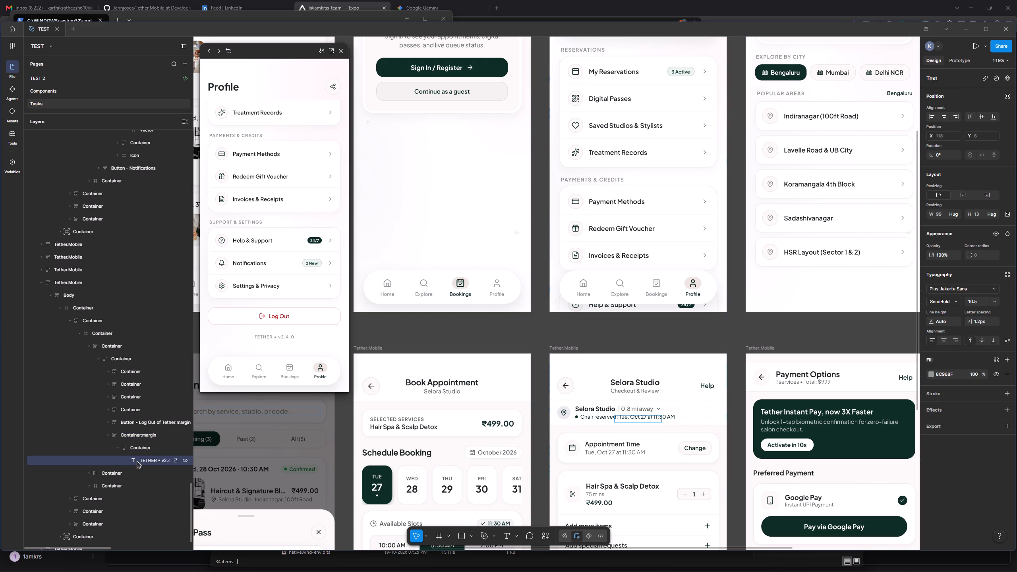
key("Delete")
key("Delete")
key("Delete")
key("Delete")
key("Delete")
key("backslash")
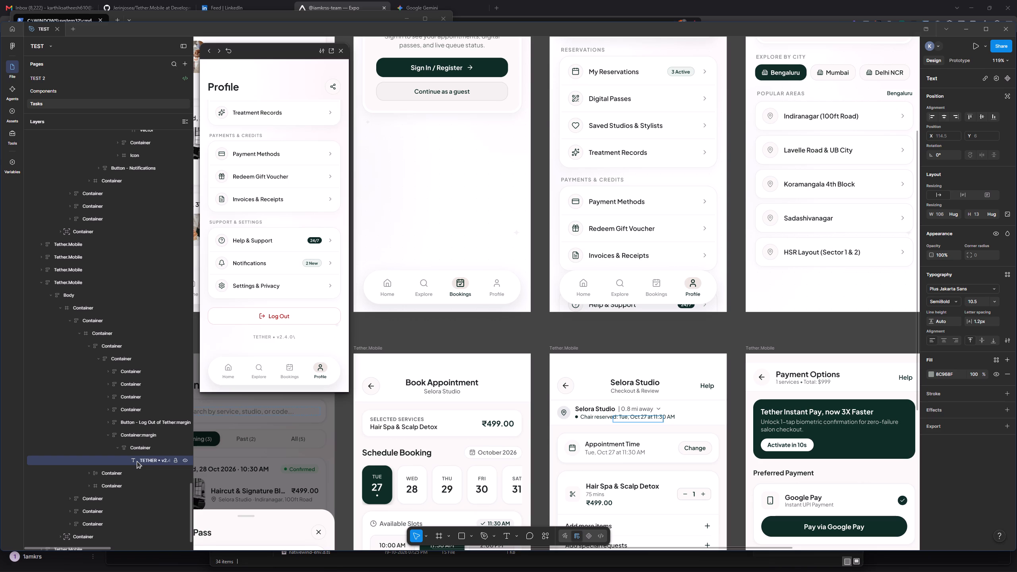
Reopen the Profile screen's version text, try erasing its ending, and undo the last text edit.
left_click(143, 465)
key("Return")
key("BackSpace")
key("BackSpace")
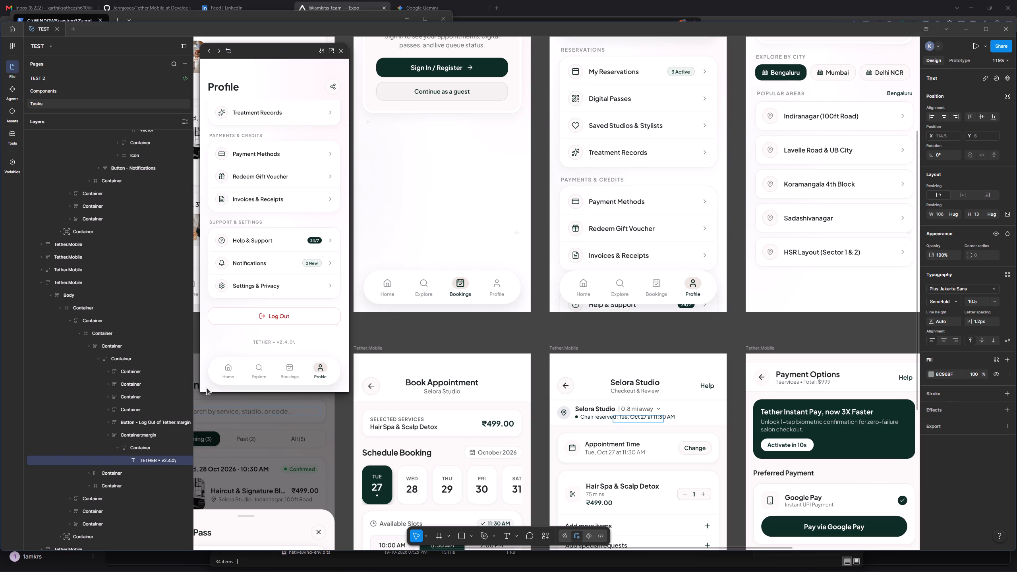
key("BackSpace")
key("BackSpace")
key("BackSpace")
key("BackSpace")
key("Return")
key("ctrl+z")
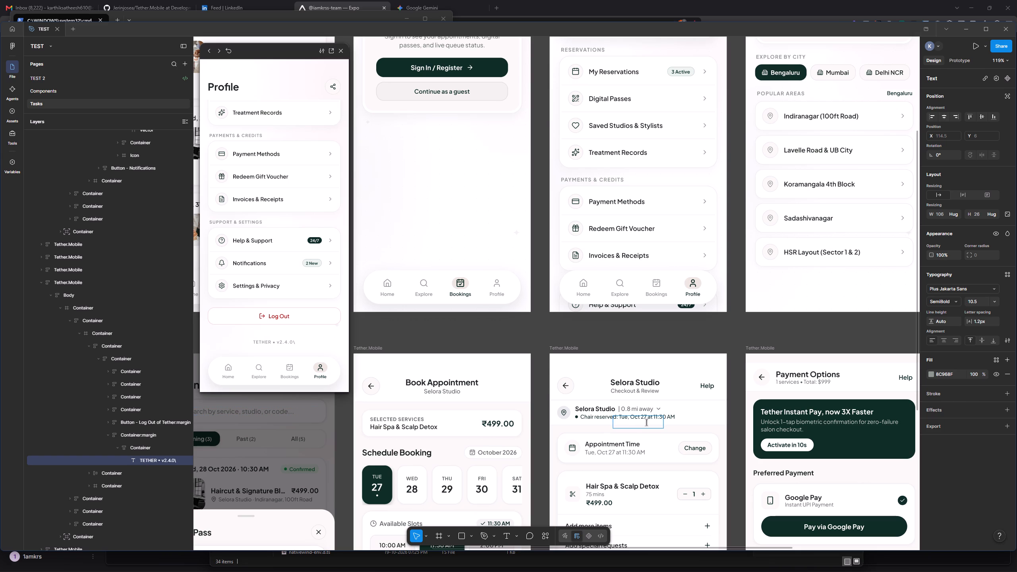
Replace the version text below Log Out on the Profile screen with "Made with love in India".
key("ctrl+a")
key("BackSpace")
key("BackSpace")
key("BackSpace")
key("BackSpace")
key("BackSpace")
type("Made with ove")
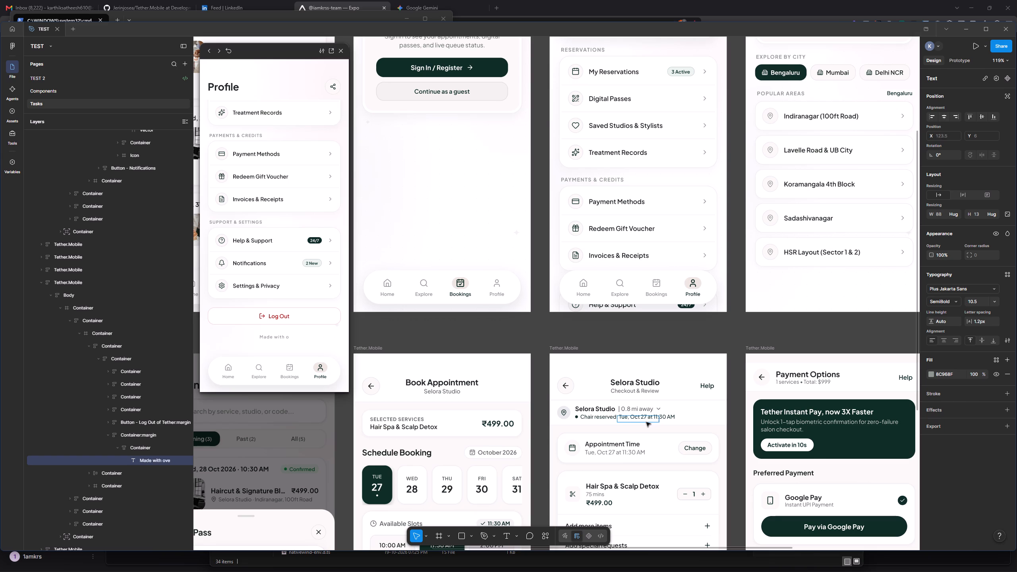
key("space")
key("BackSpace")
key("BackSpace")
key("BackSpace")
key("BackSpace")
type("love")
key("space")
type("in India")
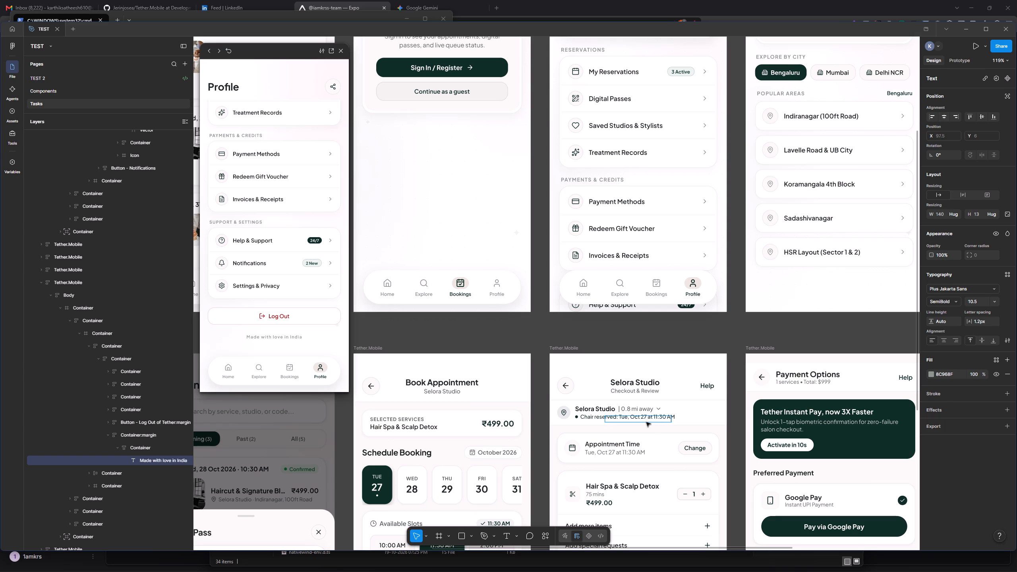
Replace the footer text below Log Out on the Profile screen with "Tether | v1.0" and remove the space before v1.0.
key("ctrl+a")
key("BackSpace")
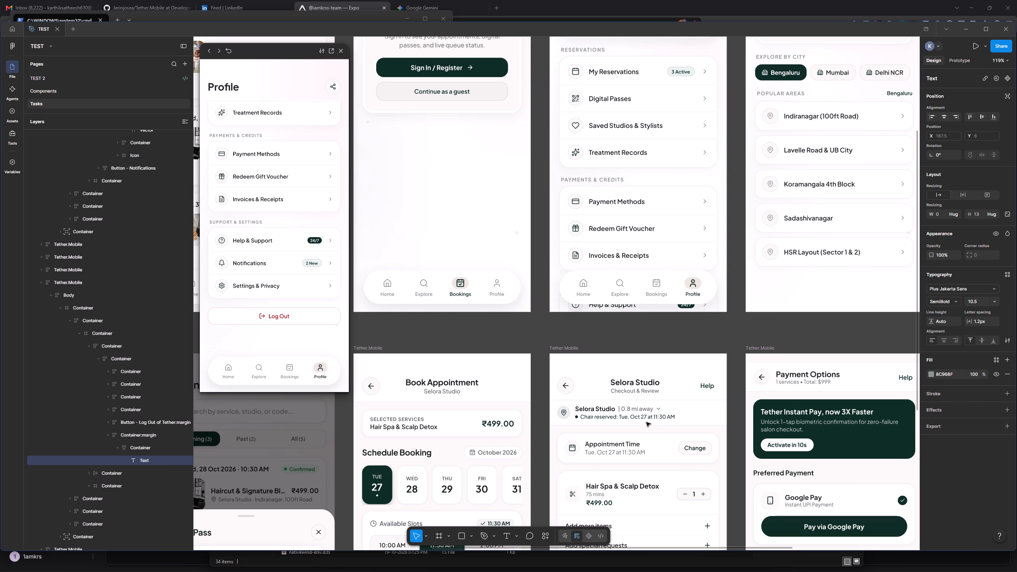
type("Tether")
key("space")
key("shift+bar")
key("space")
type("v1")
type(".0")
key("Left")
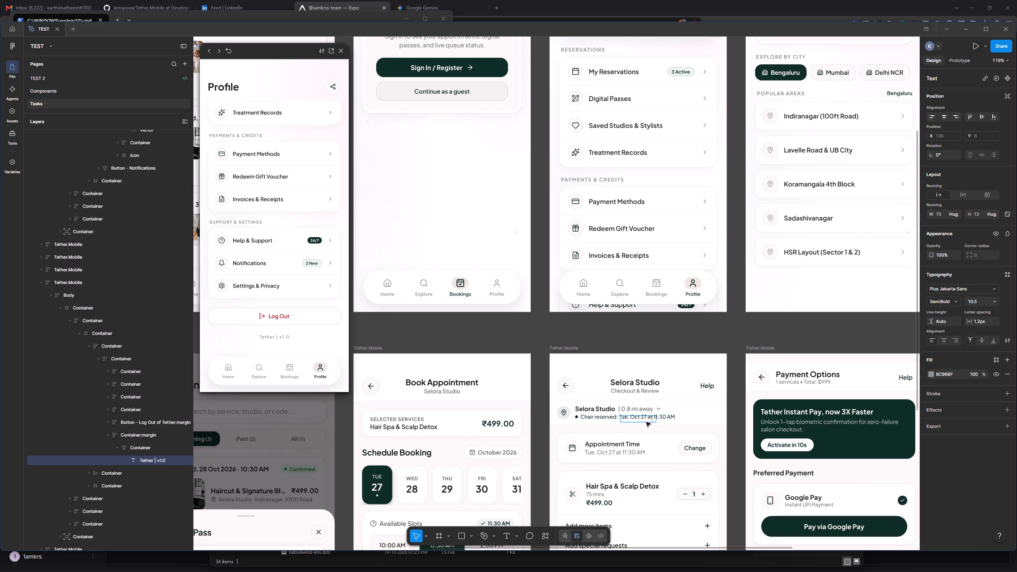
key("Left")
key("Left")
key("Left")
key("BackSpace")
Replace the whole footer text below Log Out on the Profile screen with "TETHER V1.0".
key("ctrl+a")
type("TETH")
type("ER")
key("space")
type("V")
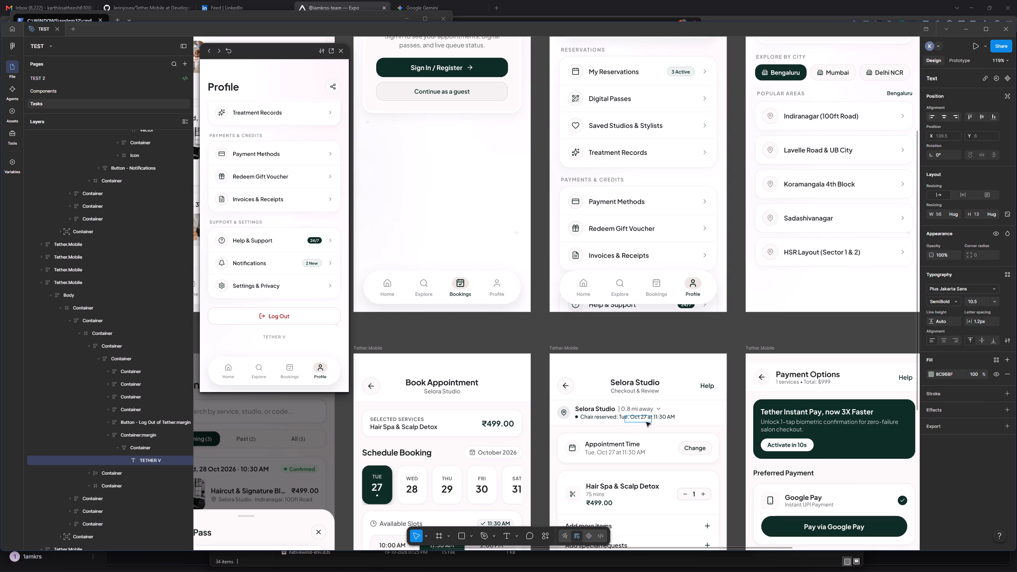
type("1.0")
key("Return")
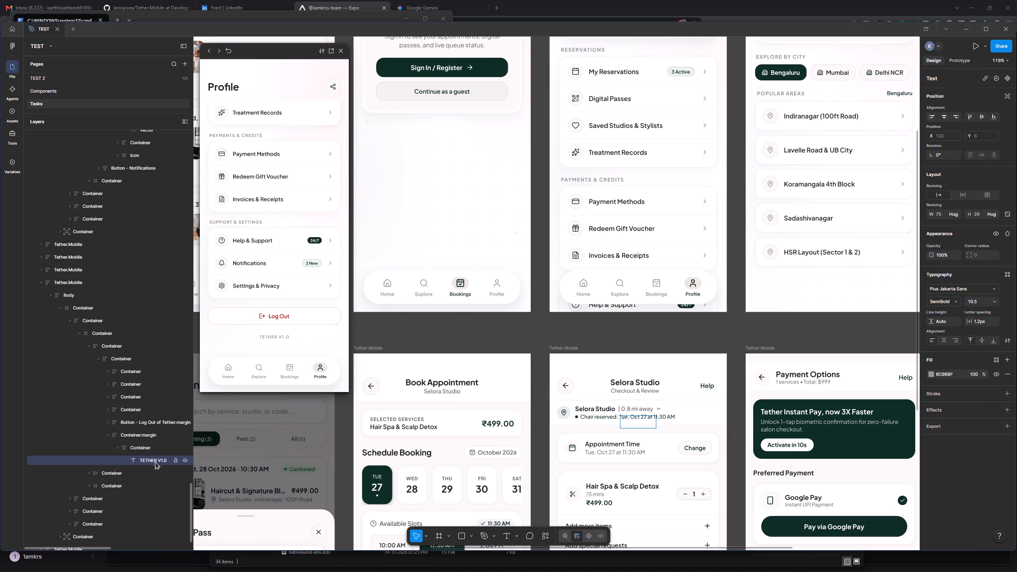
left_click(132, 461)
left_click(636, 334)
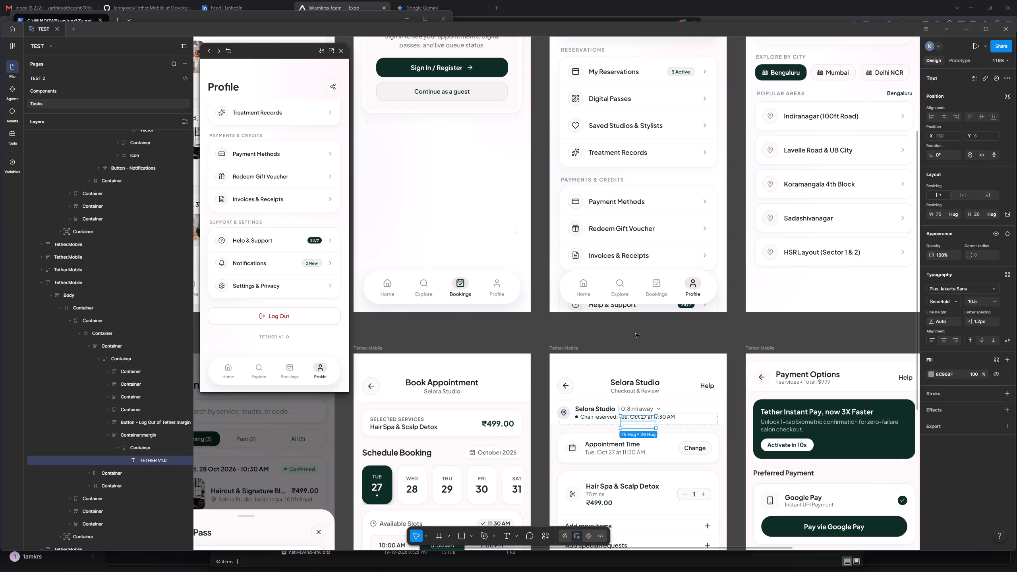
Delete the Share invite button from the Profile screen's header.
scroll(636, 334, "up", 2)
scroll(636, 334, "left", 1)
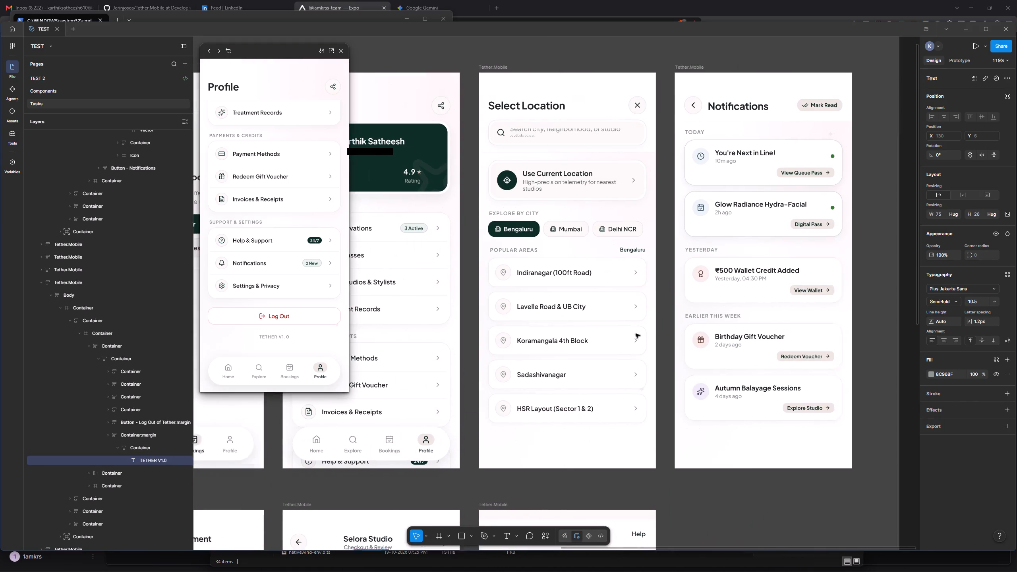
scroll(636, 334, "left", 1)
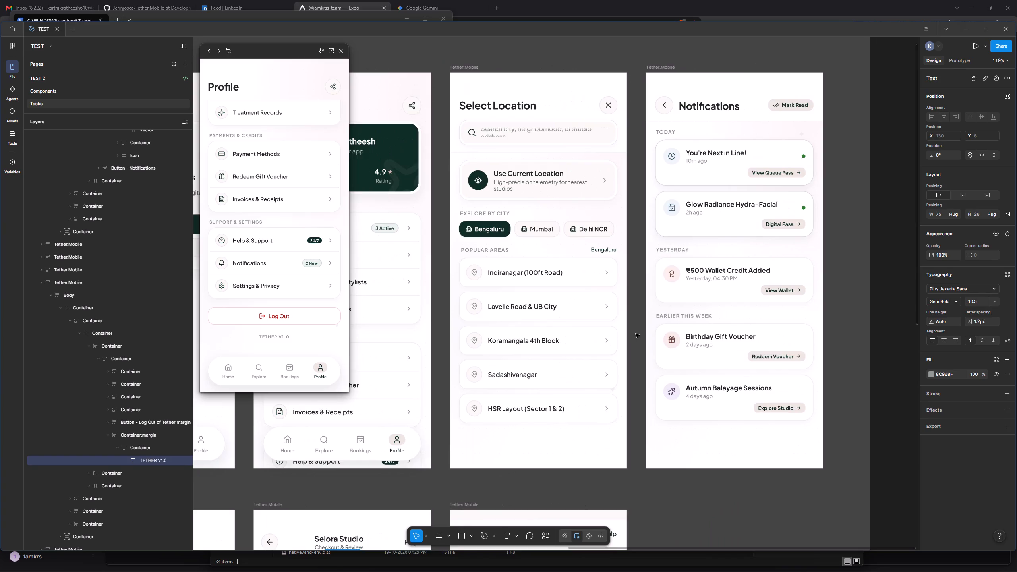
scroll(636, 334, "right", 6)
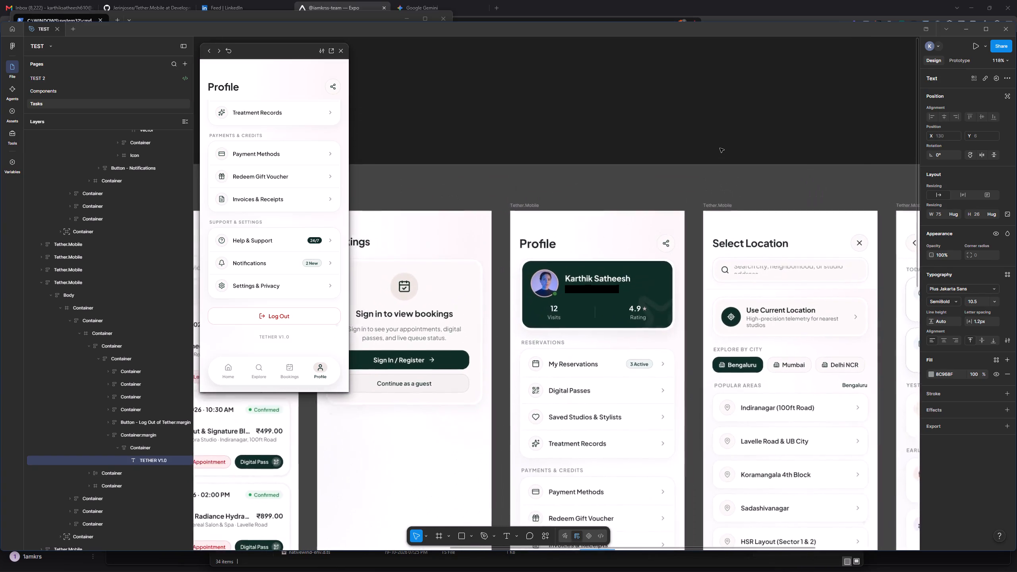
double_click(697, 238)
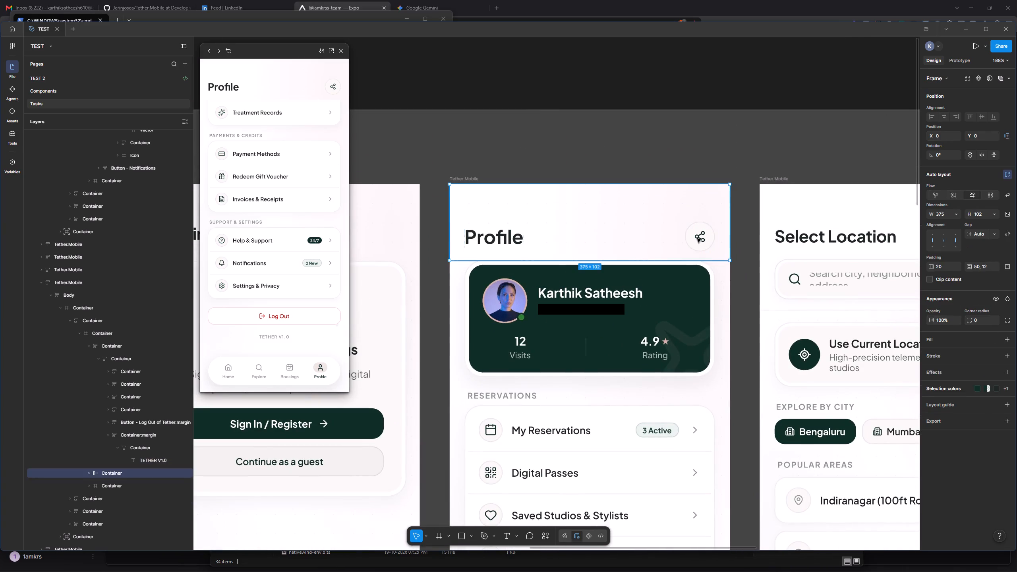
key("Delete")
scroll(697, 238, "down", 1)
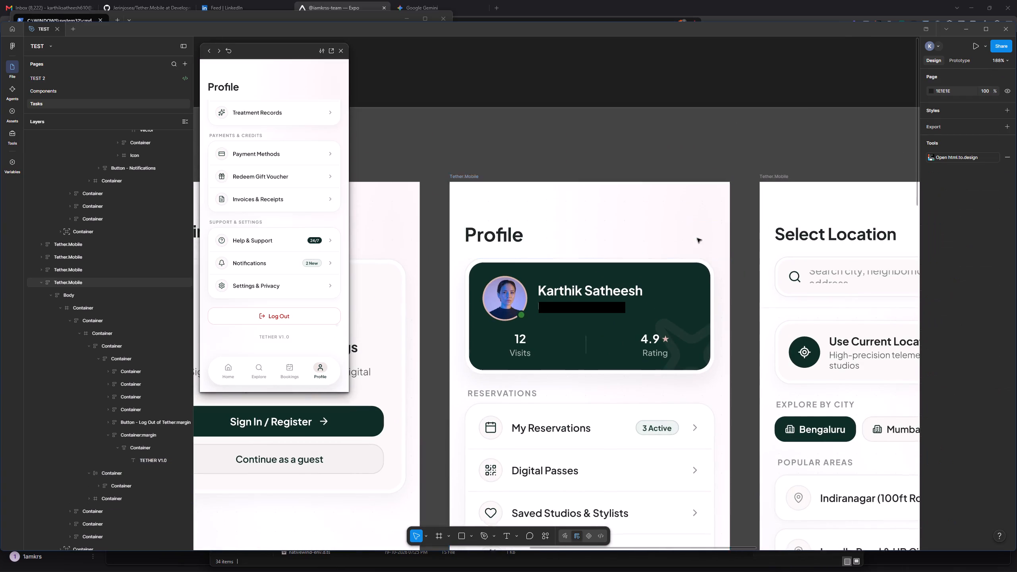
scroll(697, 238, "down", 1)
key("ctrl+z")
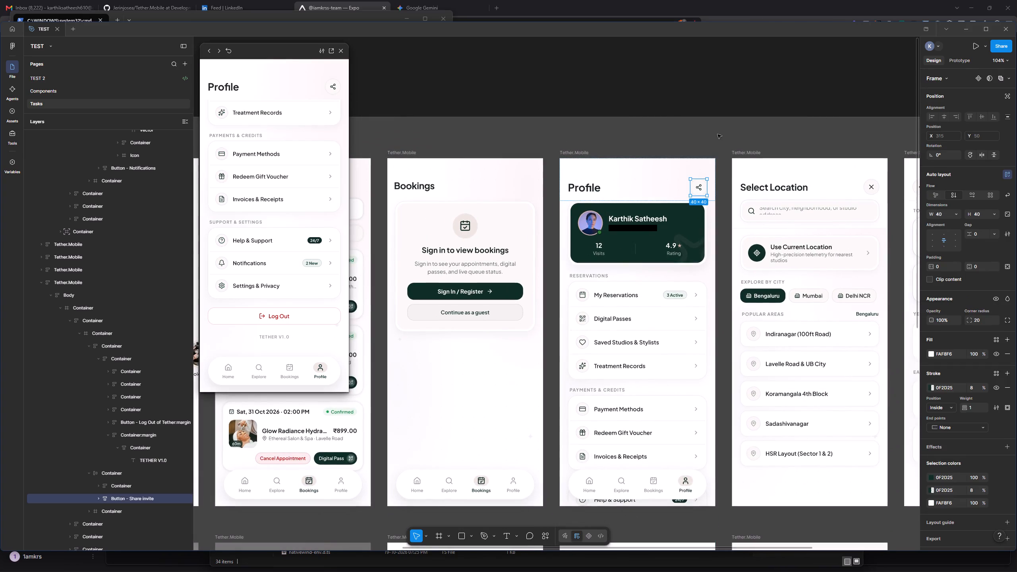
key("ctrl+shift+z")
Rename the section containing all the mobile screens as "Tether V1".
scroll(691, 151, "right", 3)
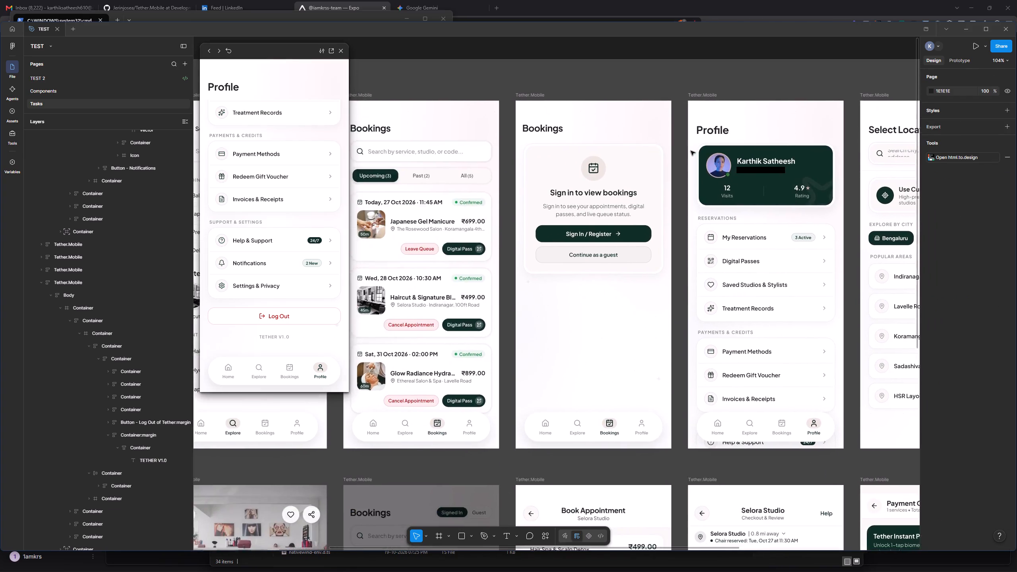
scroll(728, 342, "down", 3)
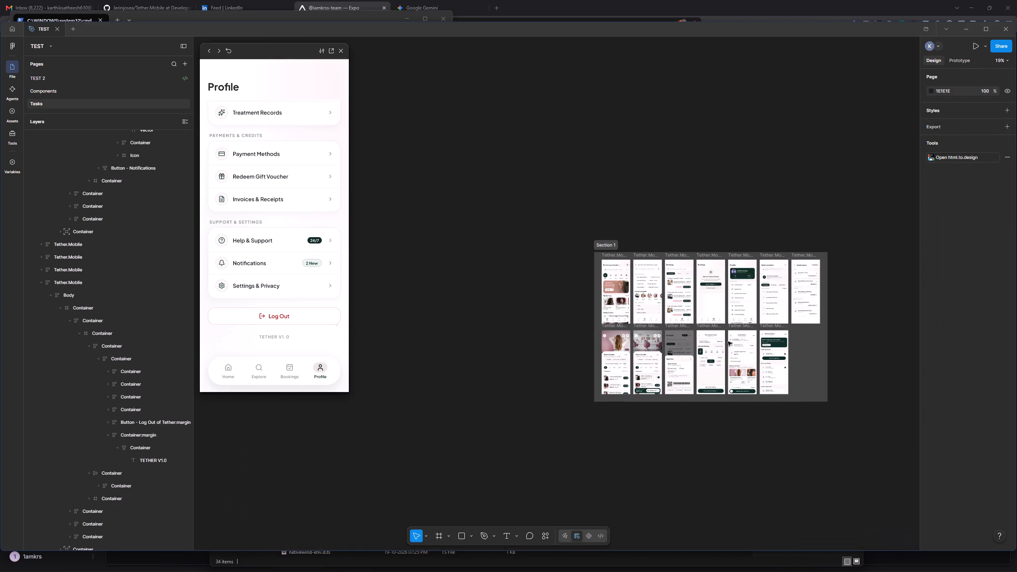
left_click(615, 245)
double_click(610, 246)
type("Tether V1")
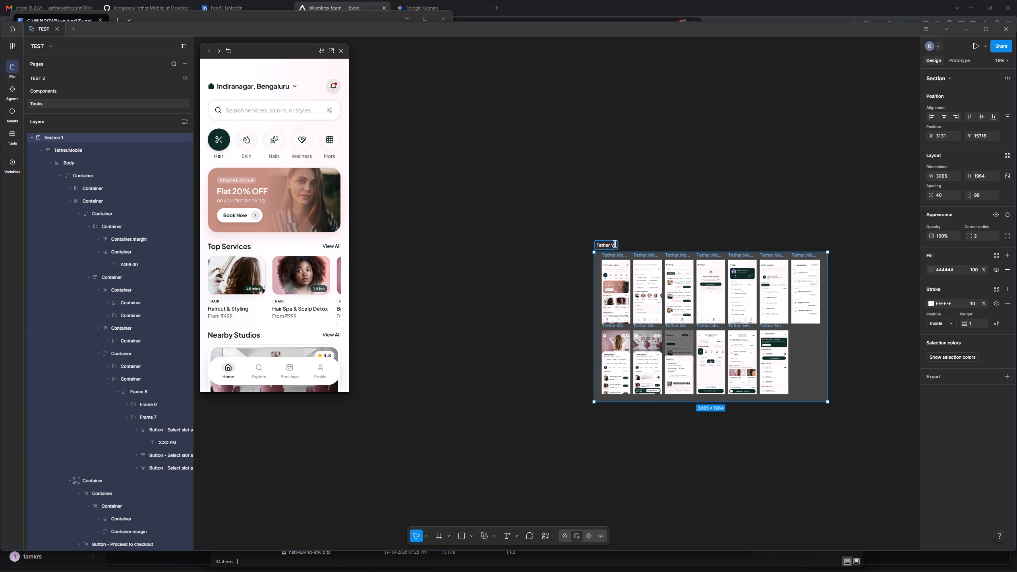
key("Return")
Mark the Tether V1 section as ready for dev.
left_click(627, 247)
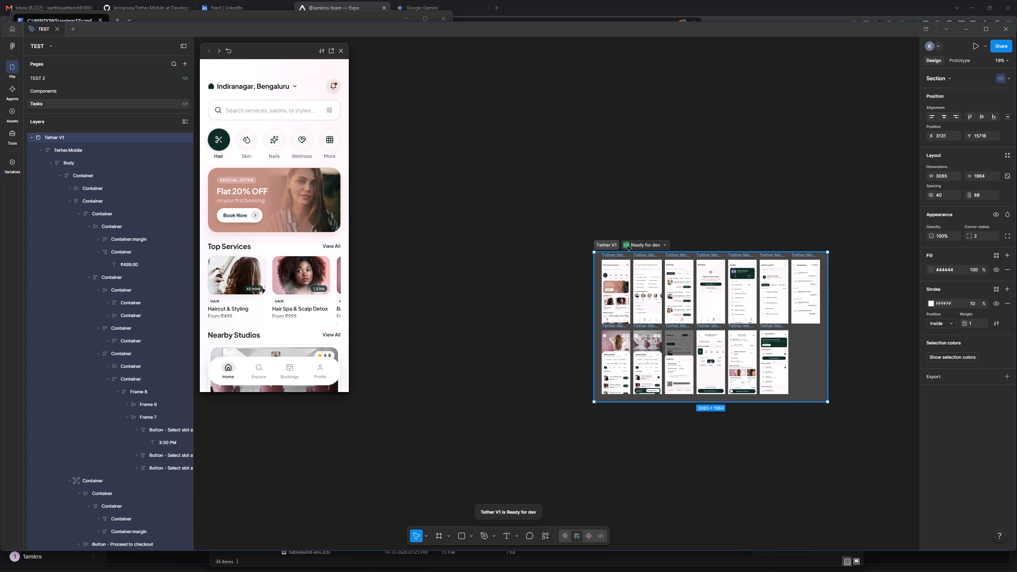
Copy the link to the Tether V1 section to the clipboard.
left_click(646, 246)
left_click(645, 273)
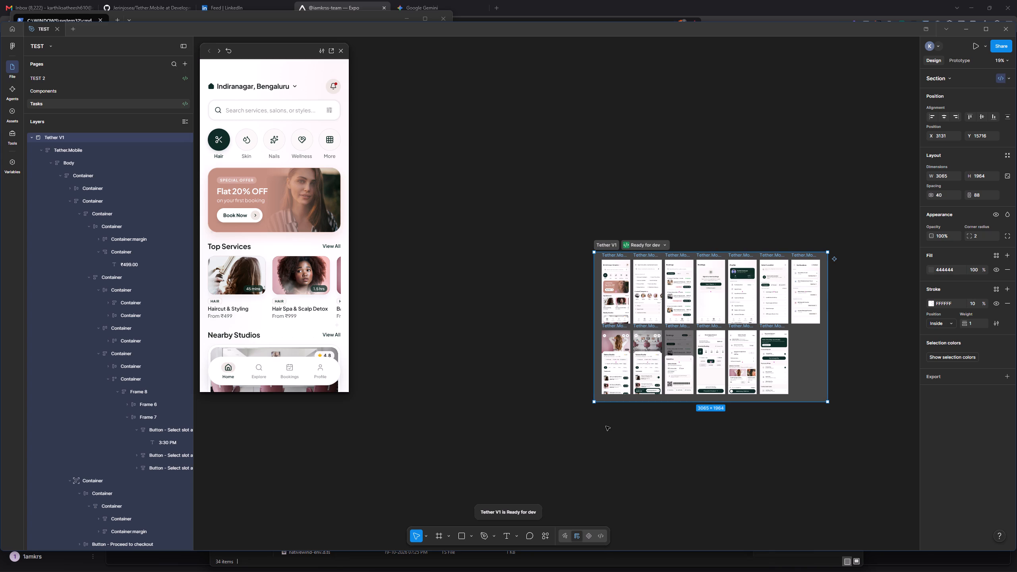
Search the computer for "what" and open the top match.
type("what")
key("Return")
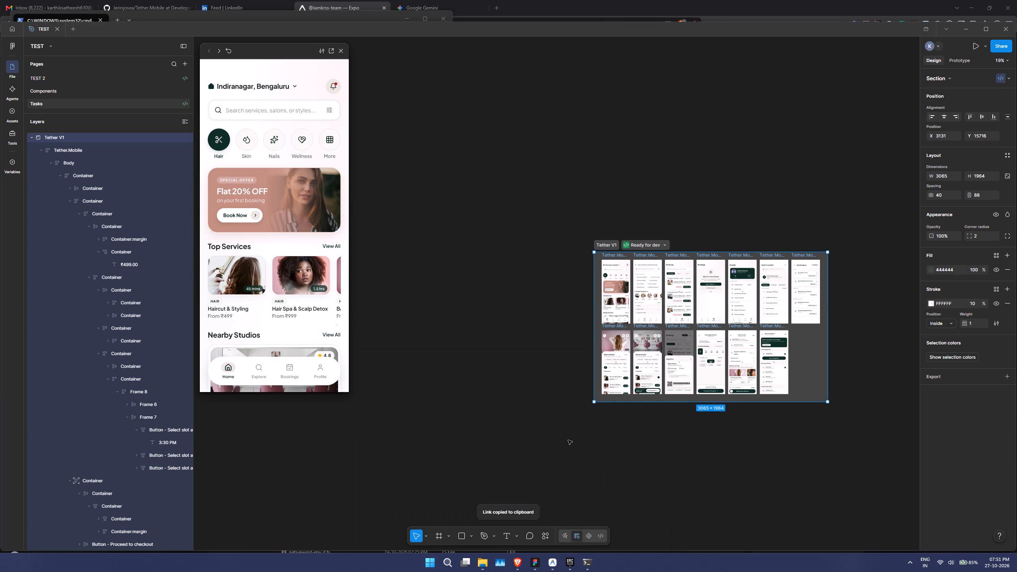
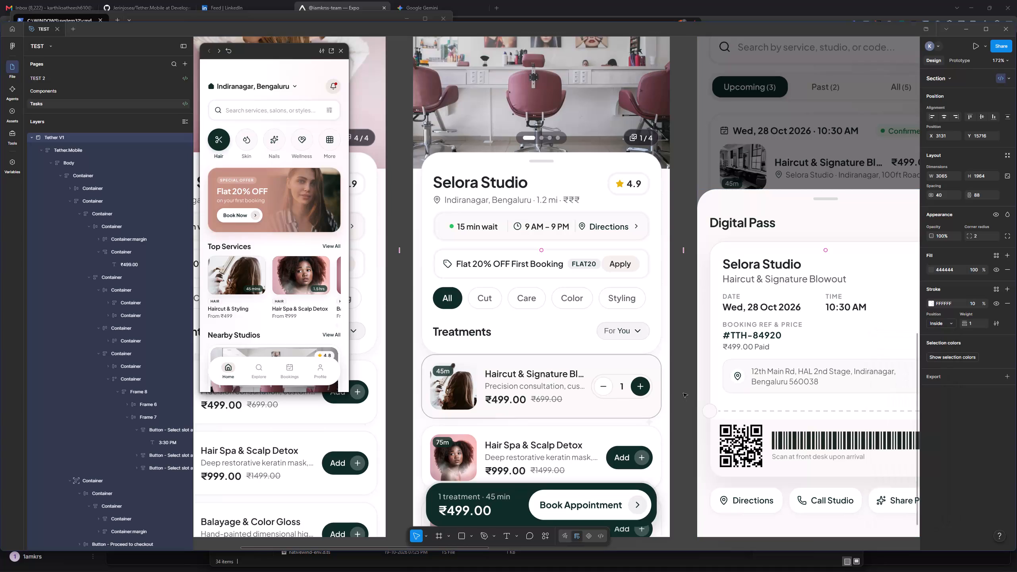
Delete the Booking Ref & Price block from the Digital Pass sheet.
scroll(683, 393, "left", 3)
triple_click(654, 333)
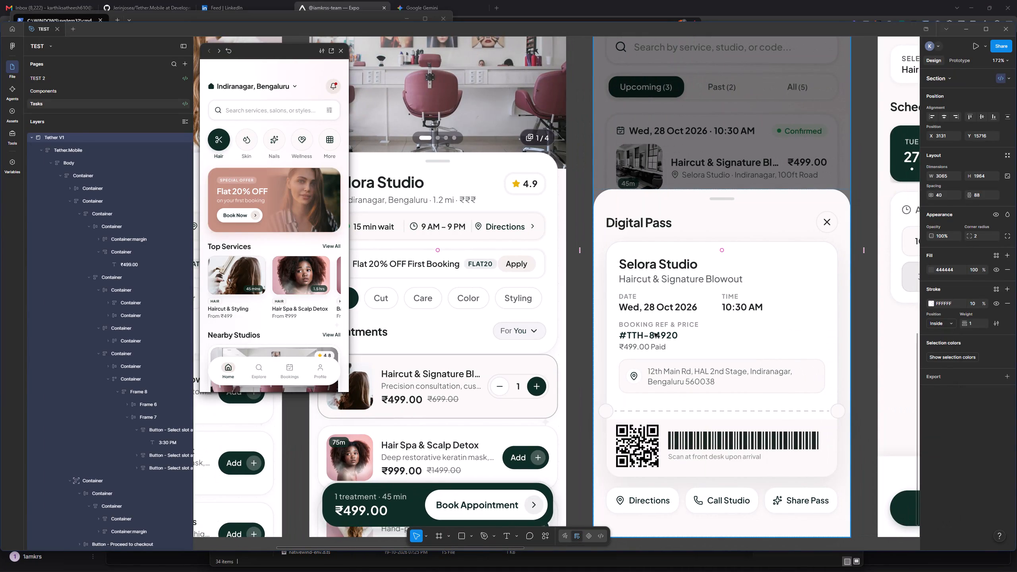
double_click(654, 333)
key("Delete")
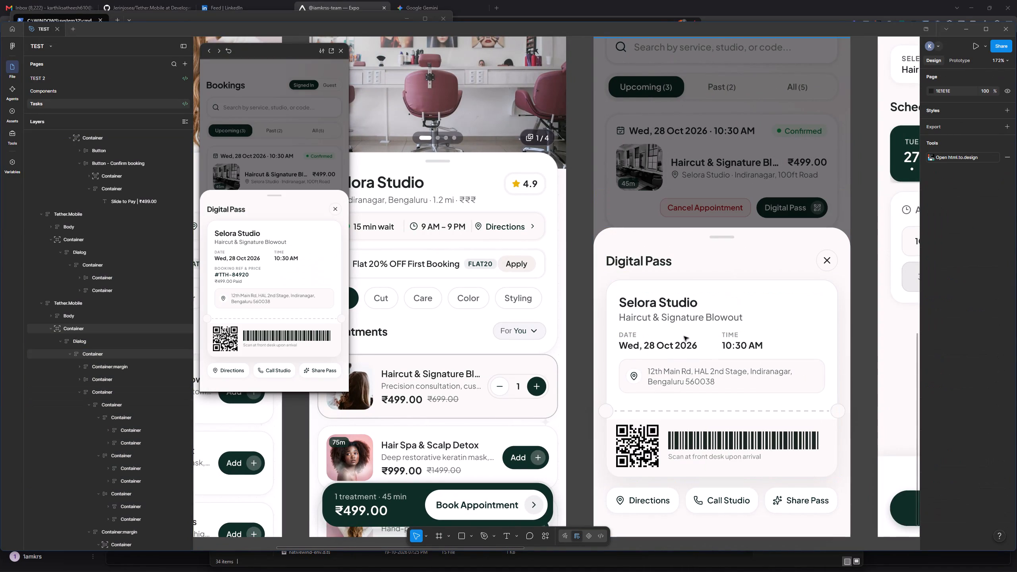
Hide the stroke on the Leave Queue button and both Cancel Appointment buttons of the upcoming Bookings cards.
scroll(740, 363, "down", 1)
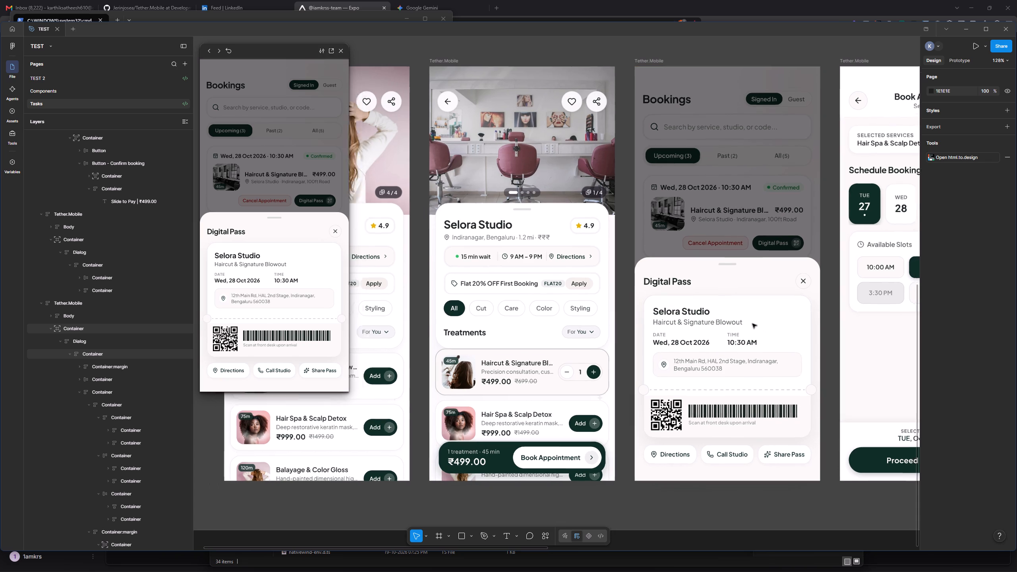
scroll(752, 324, "right", 2)
scroll(584, 261, "right", 1)
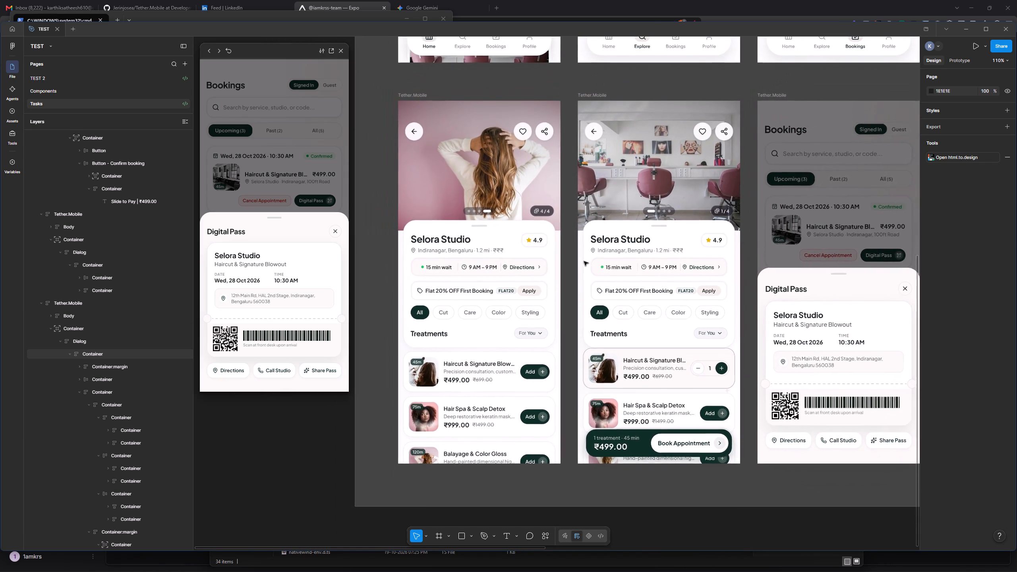
scroll(584, 261, "up", 4)
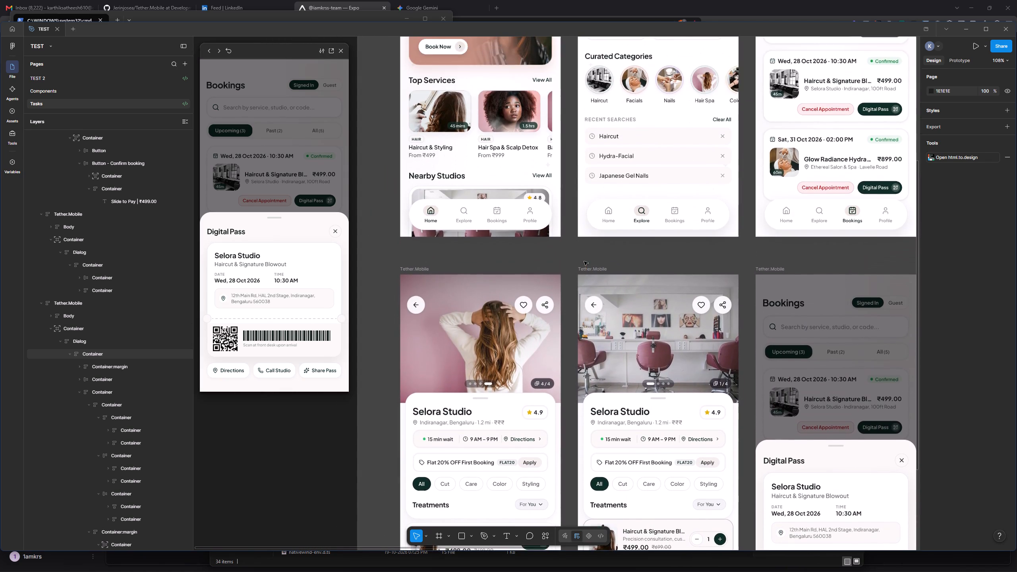
scroll(584, 261, "up", 3)
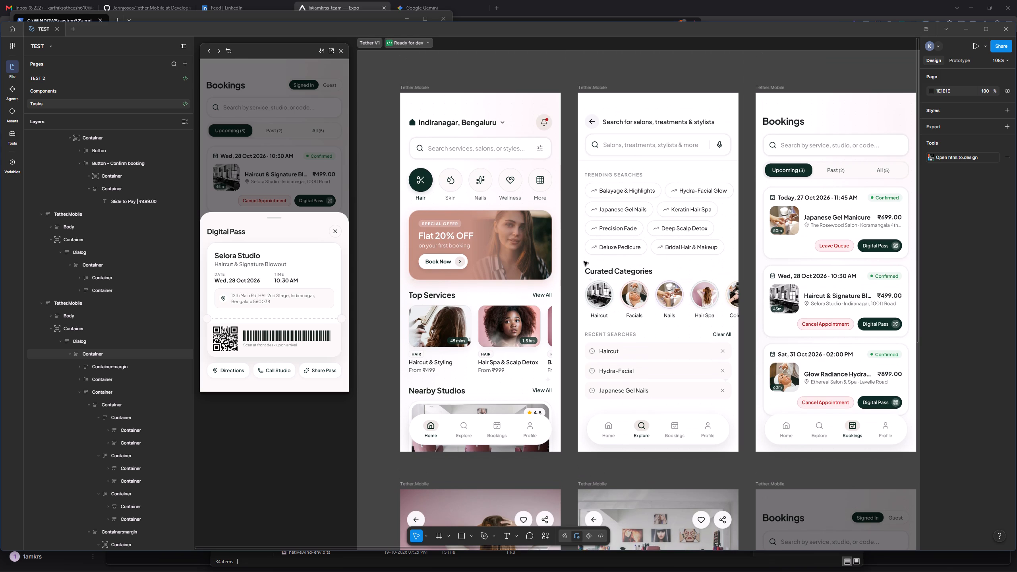
scroll(584, 261, "left", 1)
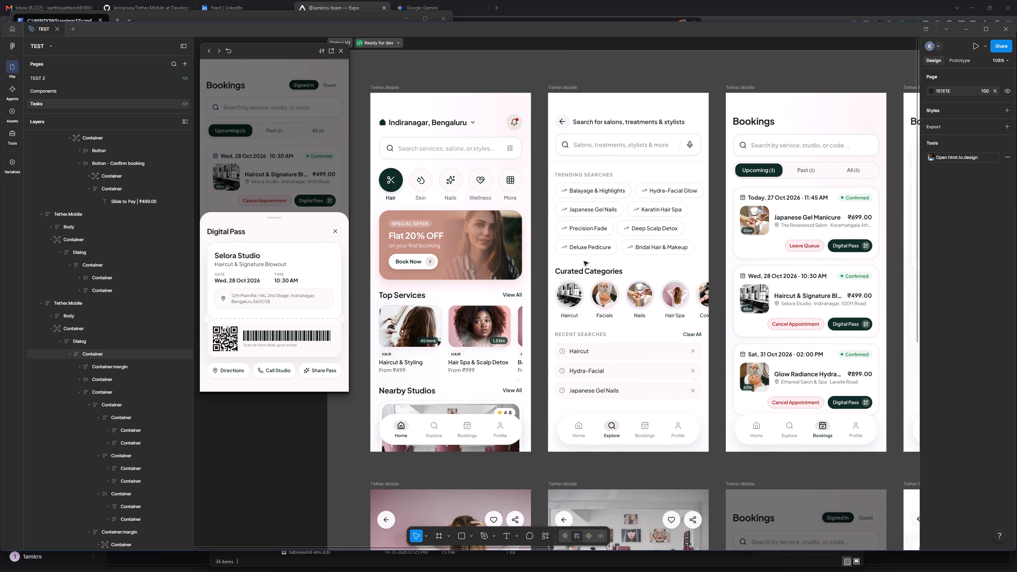
scroll(898, 216, "left", 1)
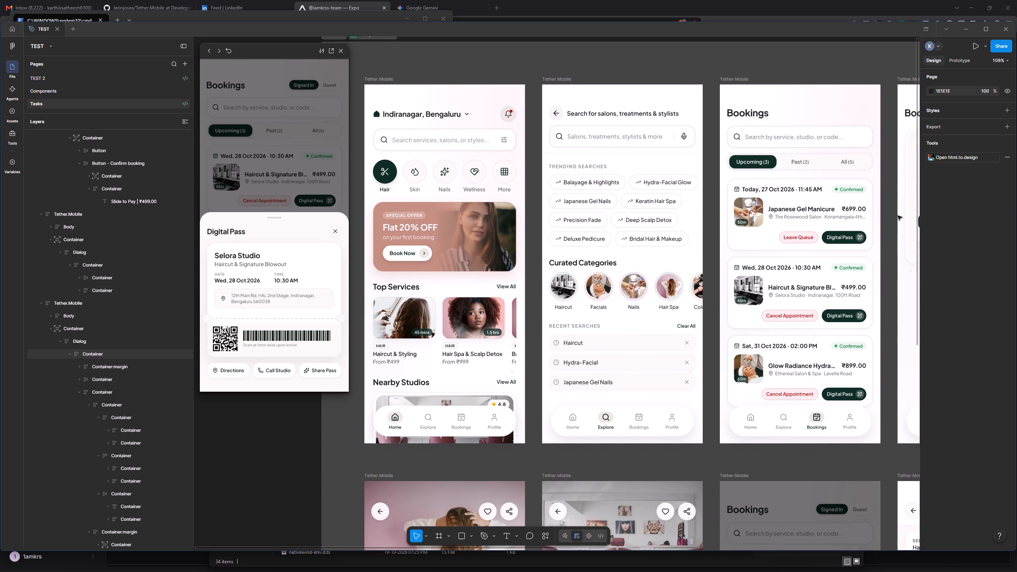
scroll(810, 236, "left", 2)
left_click(762, 242, "ctrl")
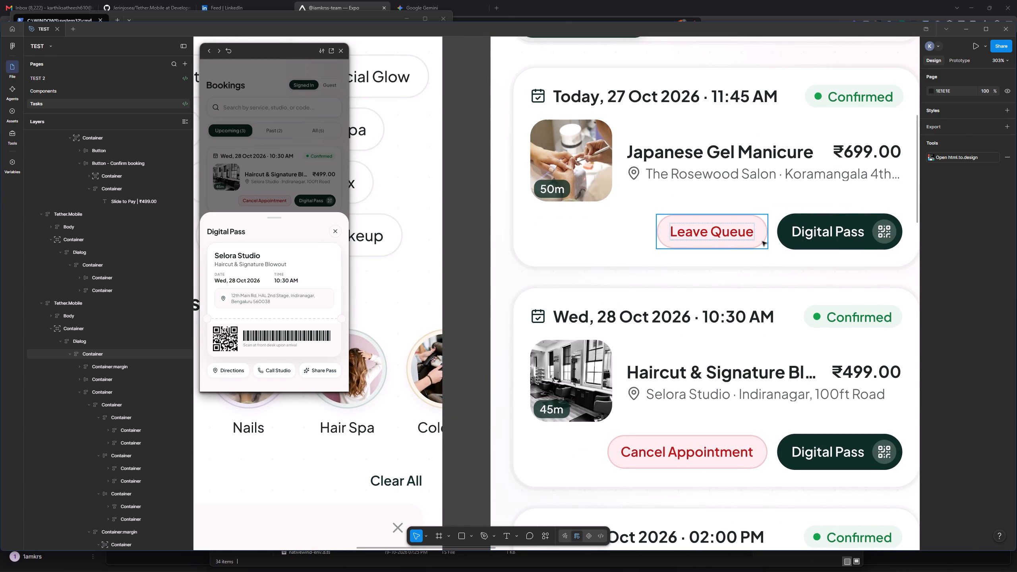
left_click(765, 443, "ctrl+shift")
scroll(765, 443, "down", 4)
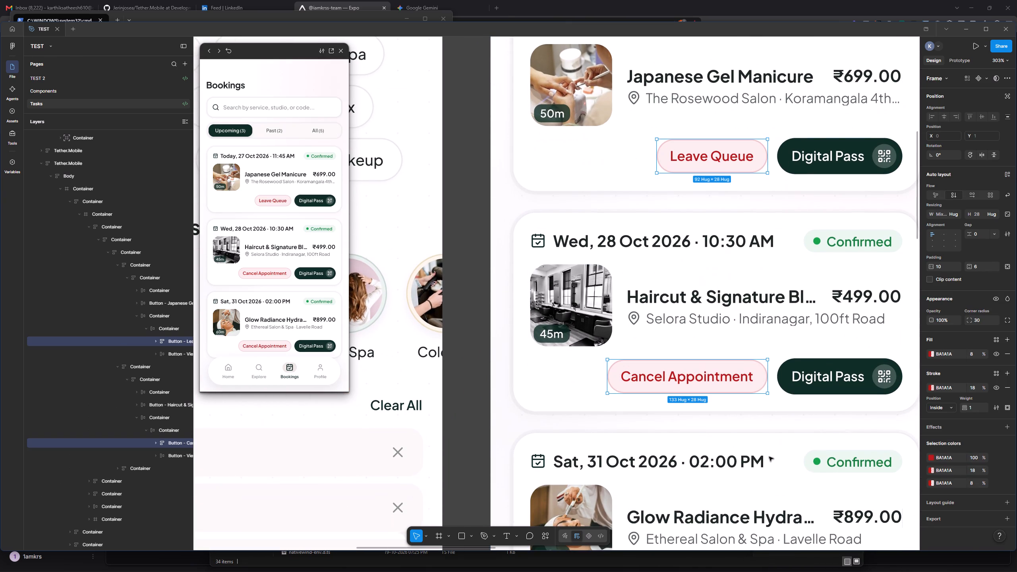
scroll(759, 508, "down", 2)
left_click(763, 512, "ctrl+shift")
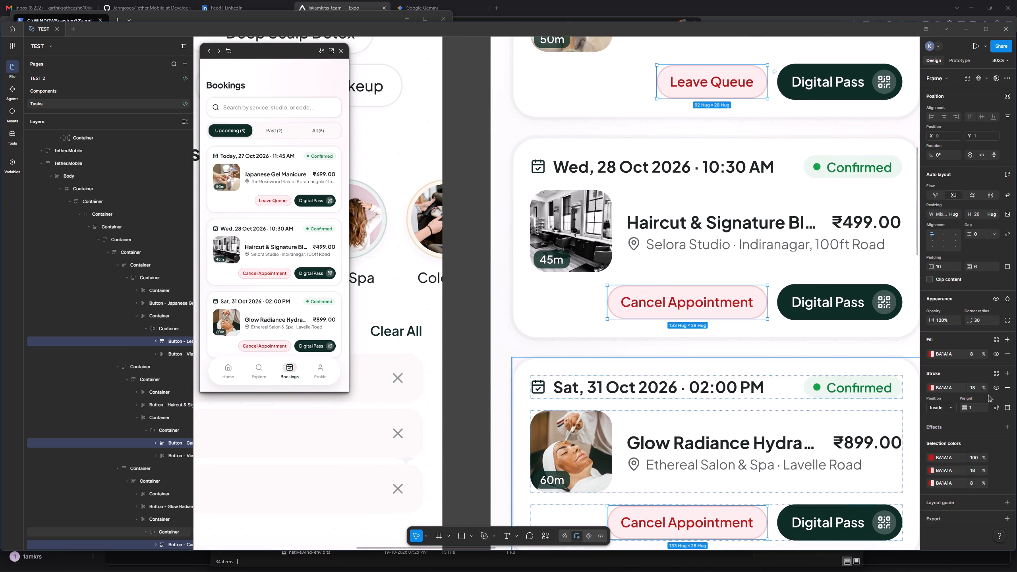
left_click(997, 390)
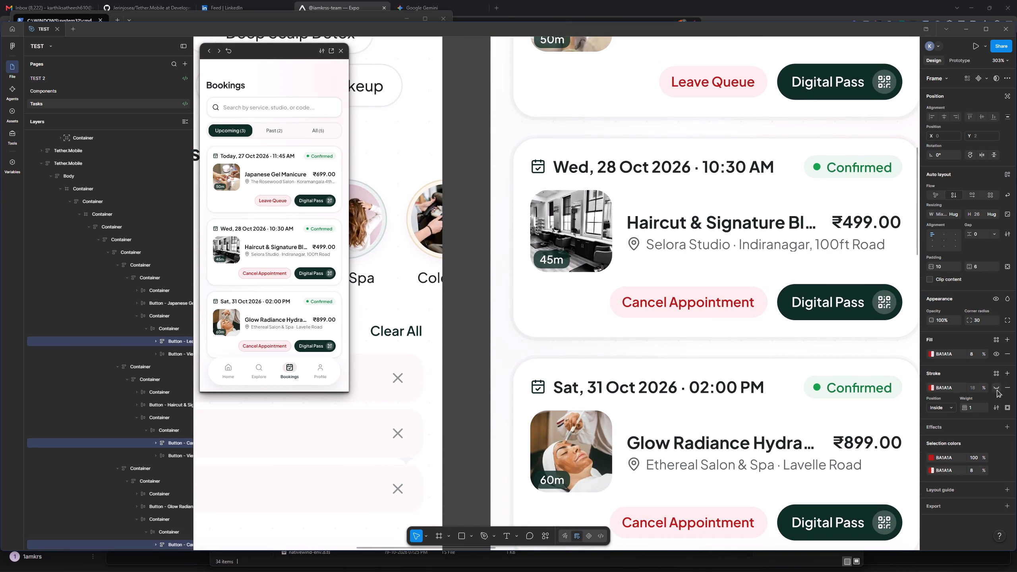
Replace the Digital Pass button labels on all three upcoming Bookings cards with "View Booking".
scroll(733, 327, "left", 3)
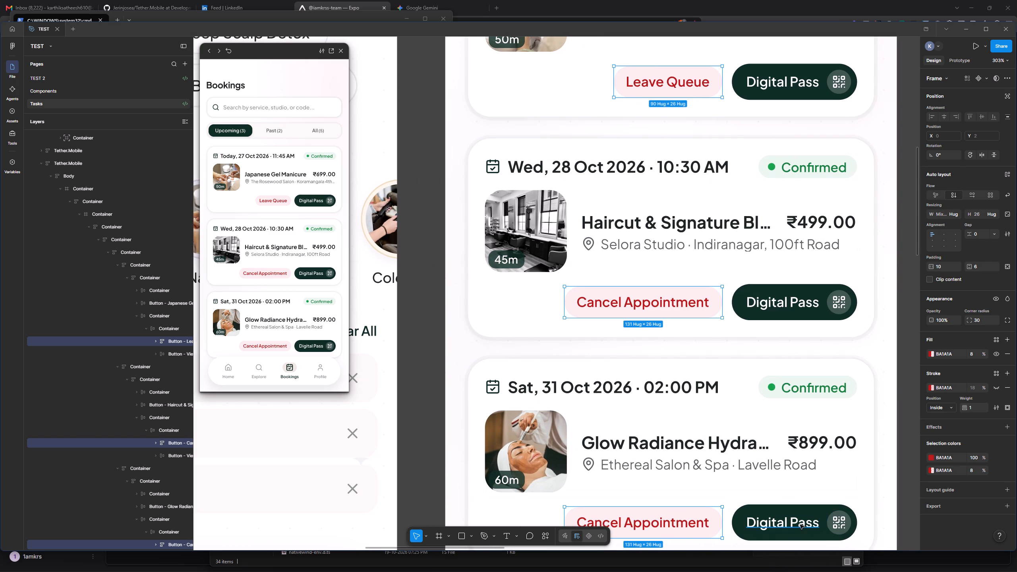
double_click(800, 525, "ctrl")
double_click(797, 304, "ctrl+shift")
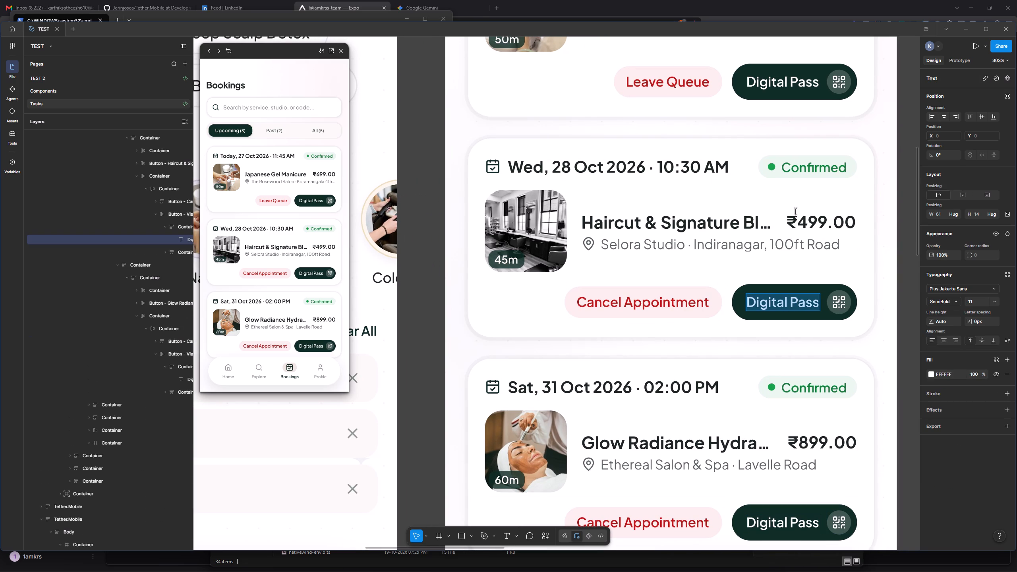
double_click(795, 87, "ctrl+shift")
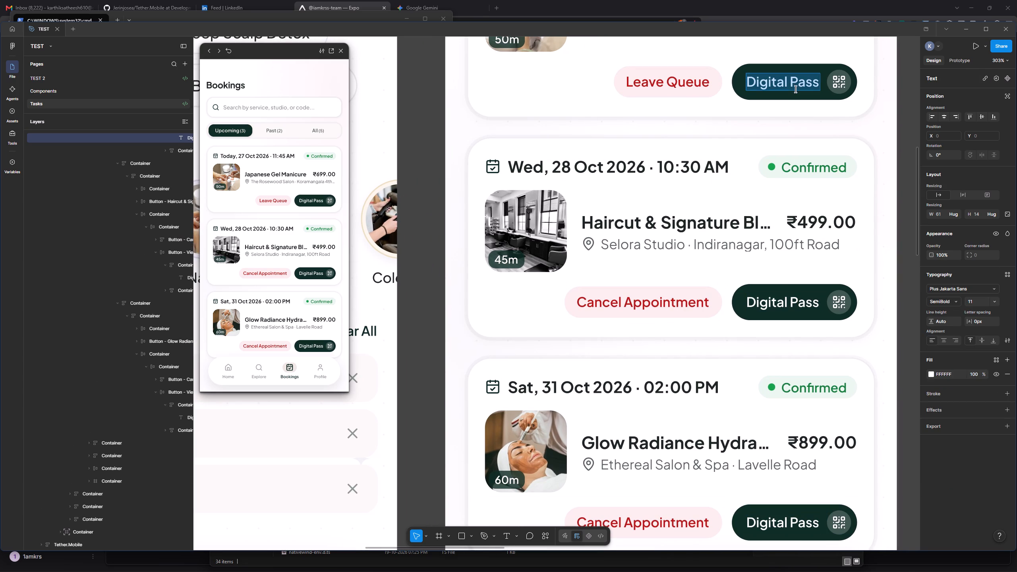
type("View")
key("space")
type("Booking")
key("ctrl+a")
key("ctrl+c")
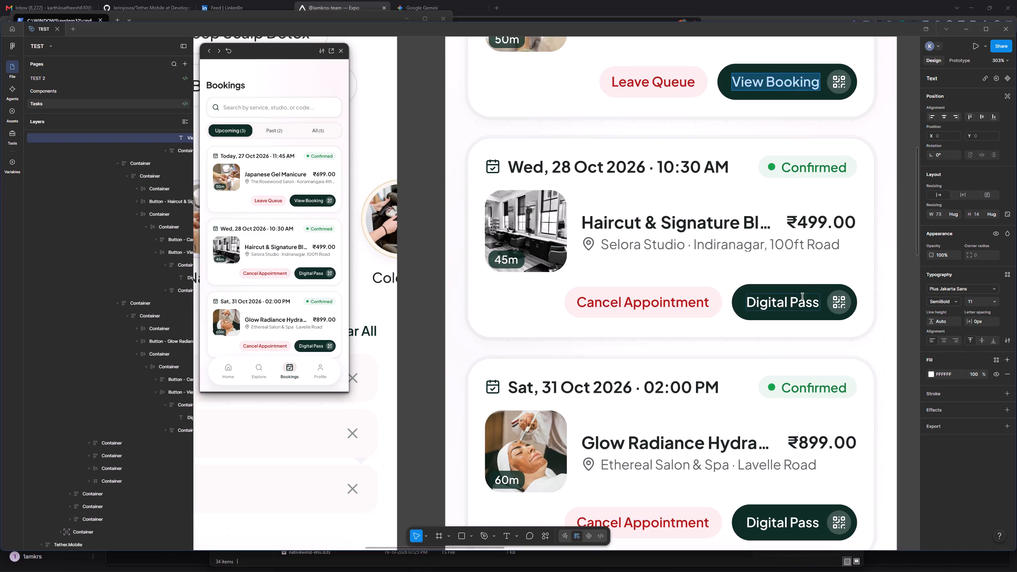
triple_click(797, 300)
key("ctrl+shift+r")
double_click(802, 513)
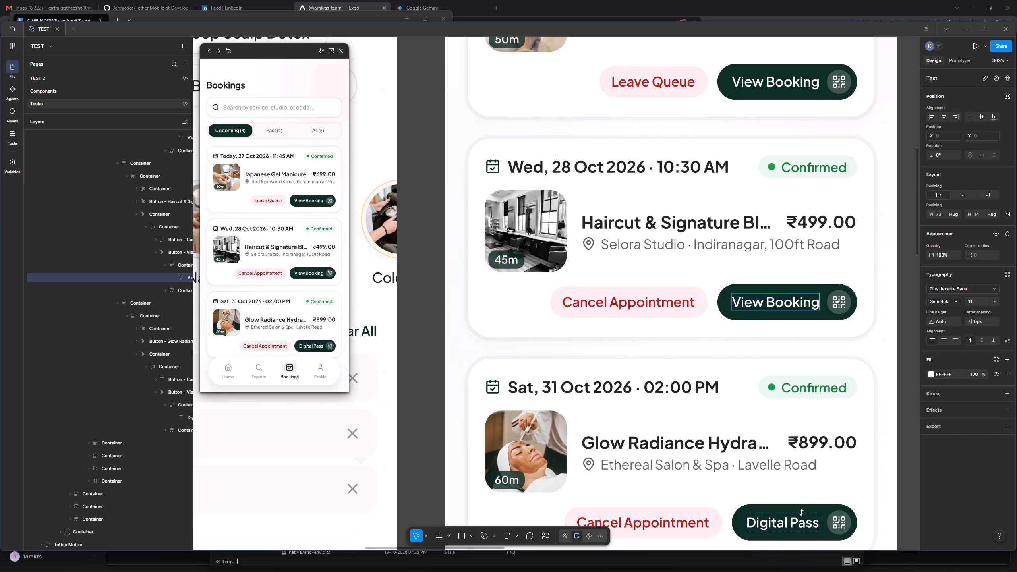
double_click(786, 524)
key("ctrl+shift+r")
scroll(786, 524, "down", 5)
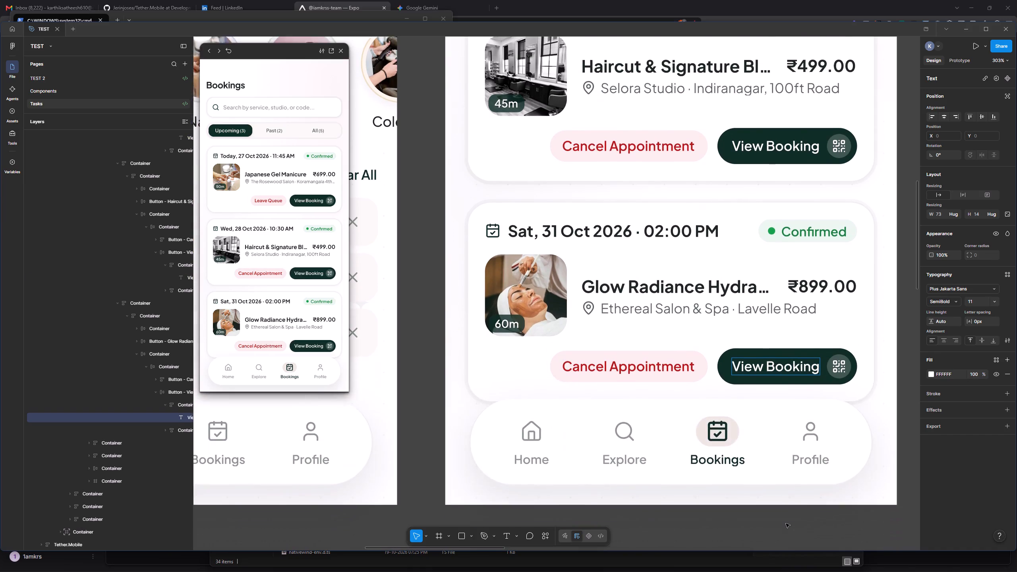
scroll(786, 524, "down", 2)
double_click(786, 524)
Set the corner radius of the Sign In / Register and Continue as a guest buttons to 30.
scroll(786, 524, "left", 2)
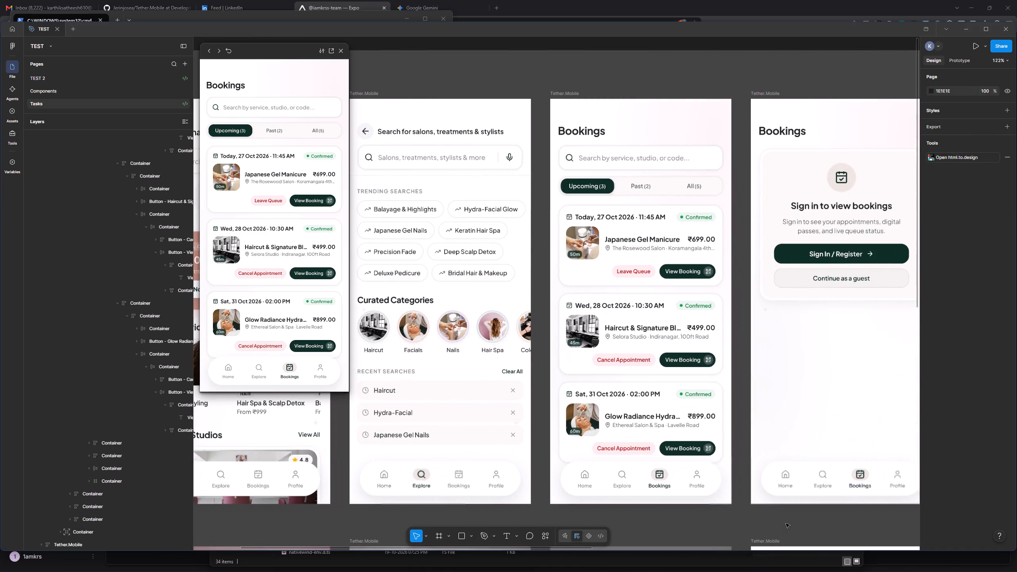
scroll(810, 336, "left", 7)
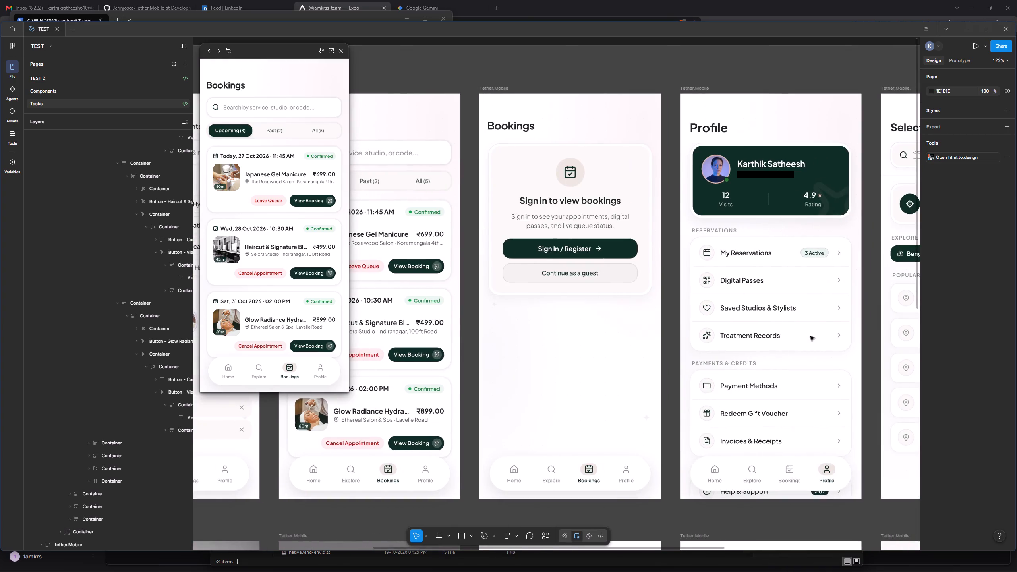
scroll(645, 322, "right", 7)
scroll(645, 322, "left", 1)
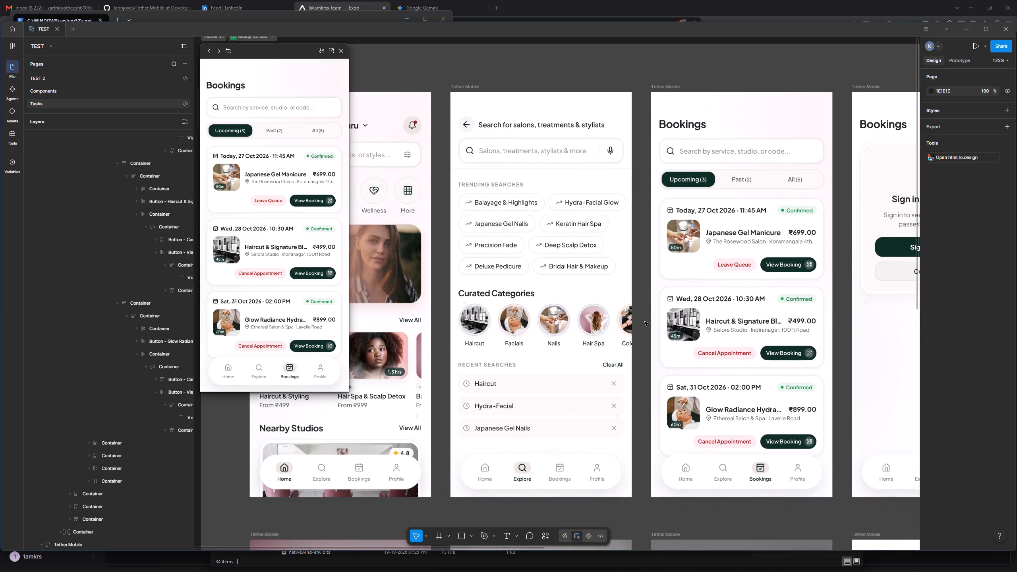
scroll(645, 322, "left", 5)
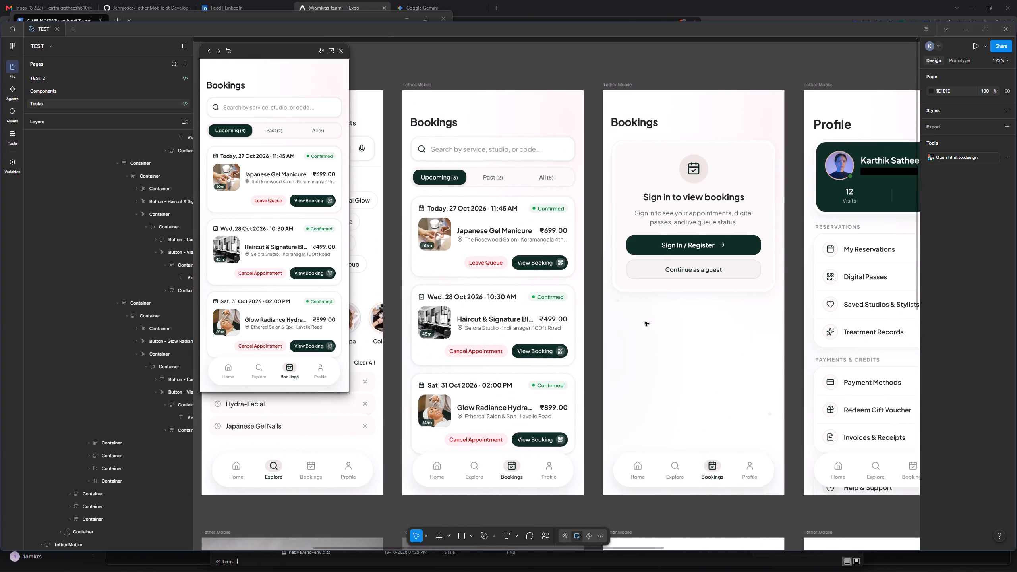
left_click(646, 249, "ctrl")
left_click(640, 274, "ctrl+shift")
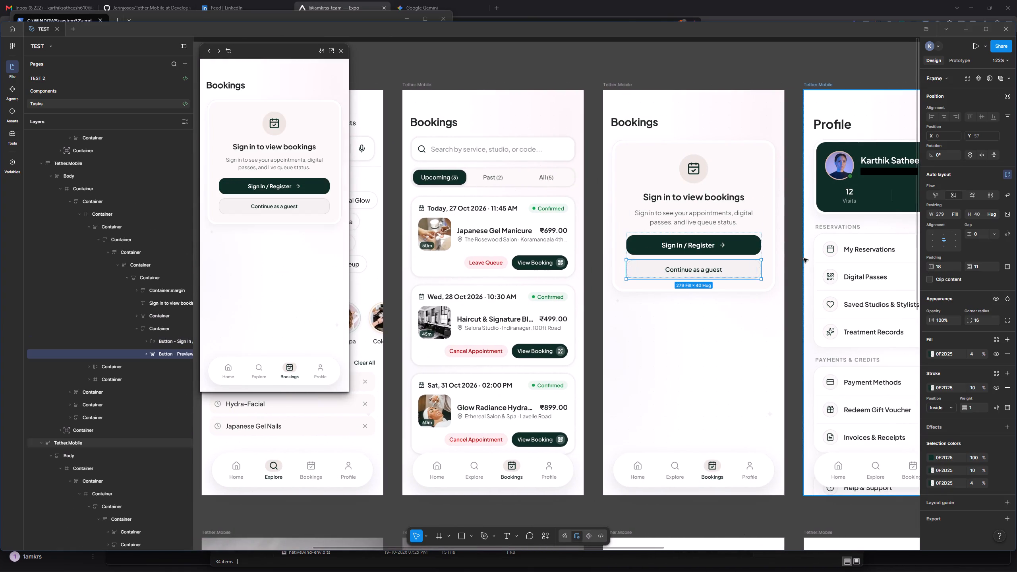
left_click(750, 242, "ctrl+shift")
left_click(984, 332)
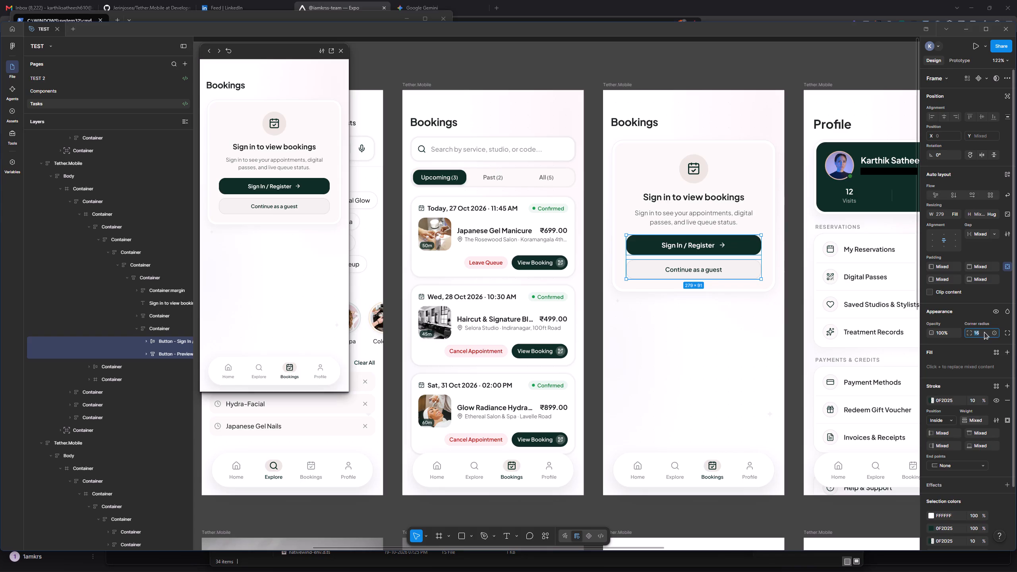
type("30")
key("Return")
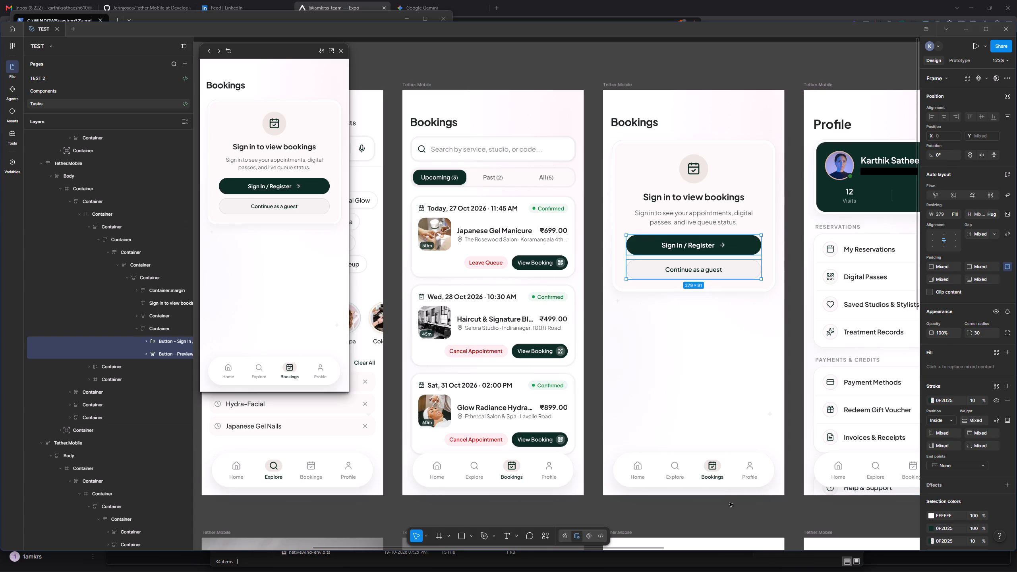
double_click(729, 504)
Set the corner radius of the Bengaluru, Mumbai and Delhi NCR city chips on the Select Location screen to 30.
scroll(729, 504, "left", 6)
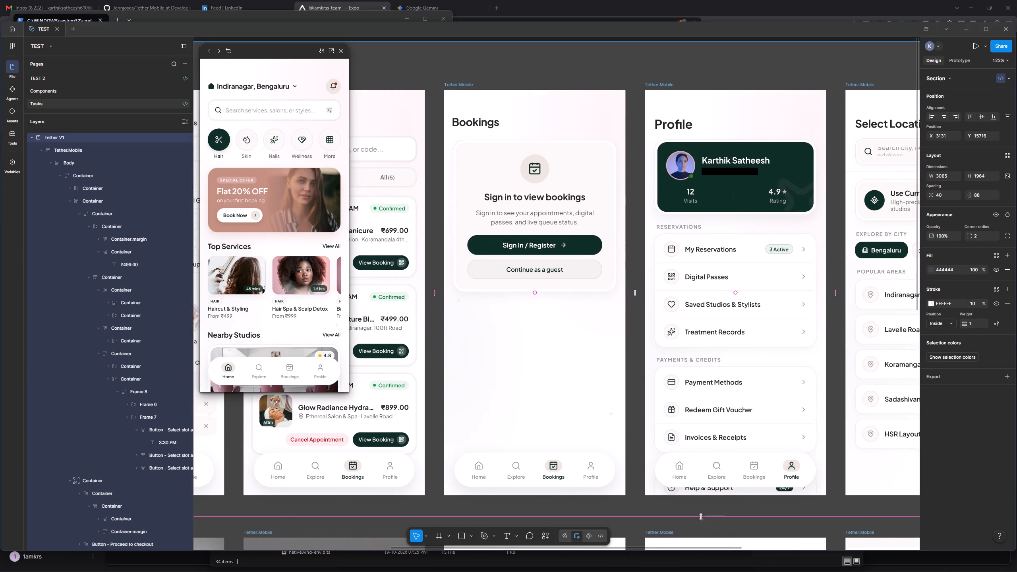
left_click(709, 505)
scroll(709, 505, "left", 4)
scroll(795, 206, "left", 2)
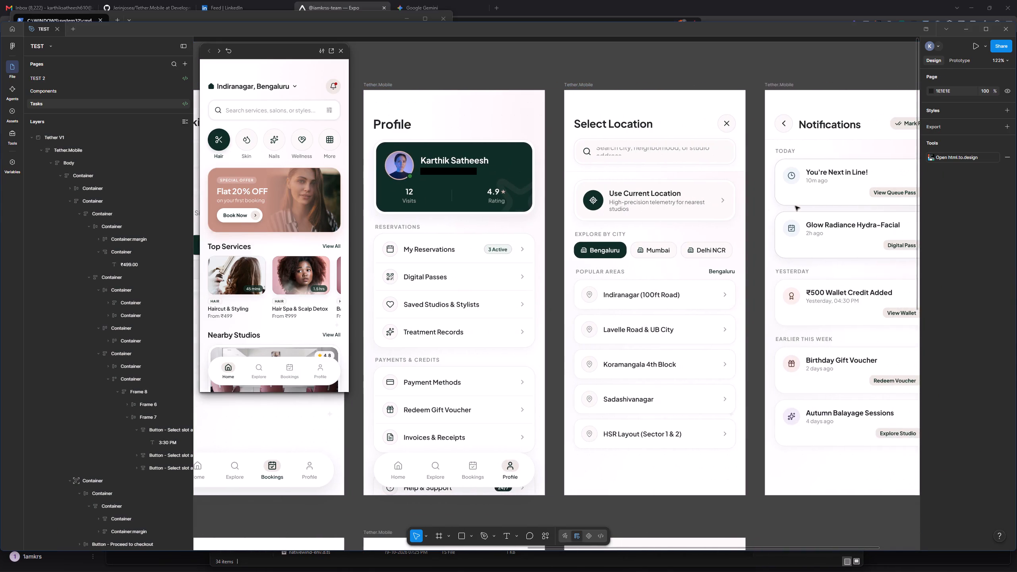
scroll(795, 206, "left", 1)
left_click(568, 246, "ctrl")
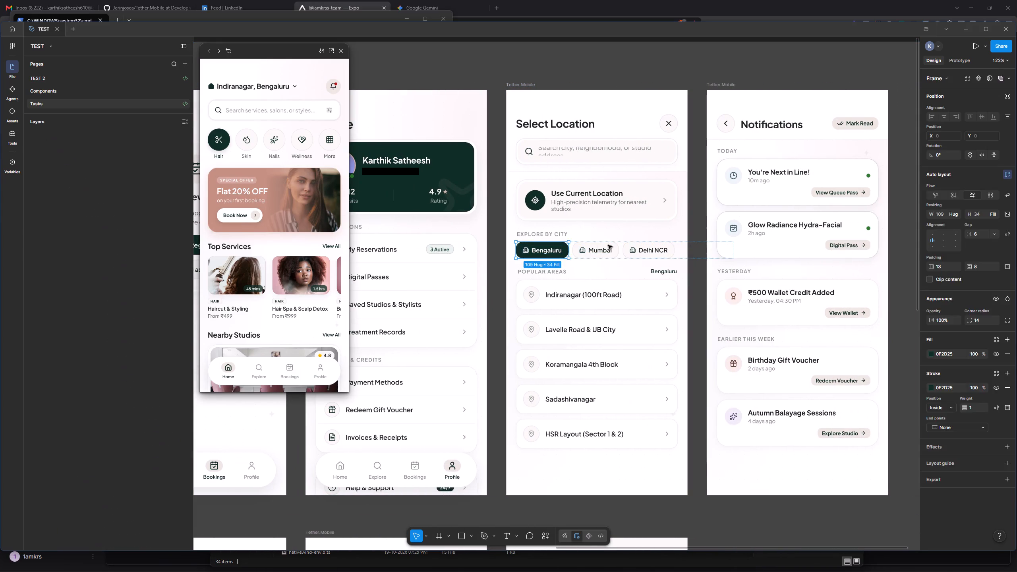
left_click(615, 244, "ctrl+shift")
left_click(673, 249, "ctrl+shift")
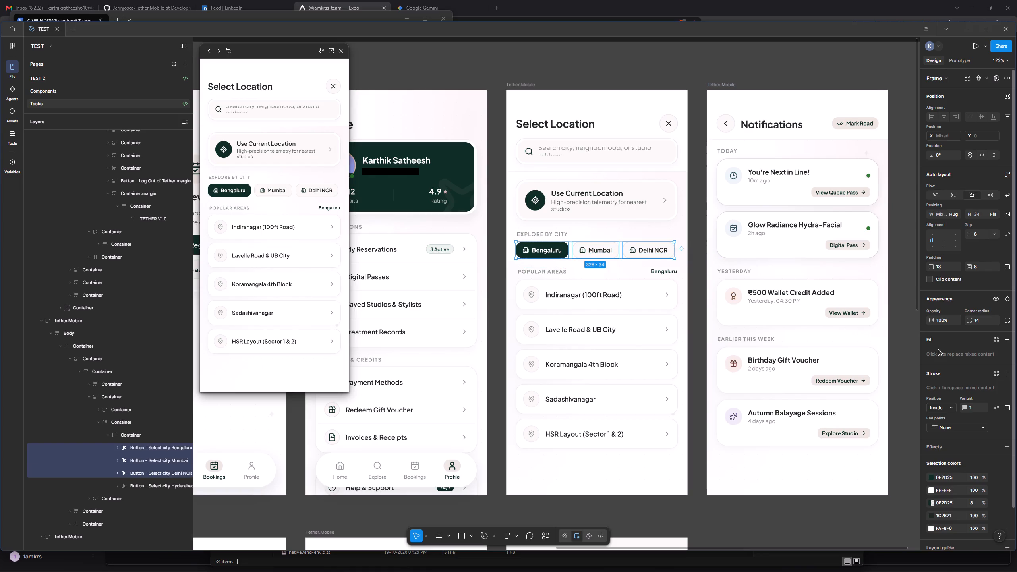
left_click(986, 321)
type("30")
key("Return")
left_click(803, 528)
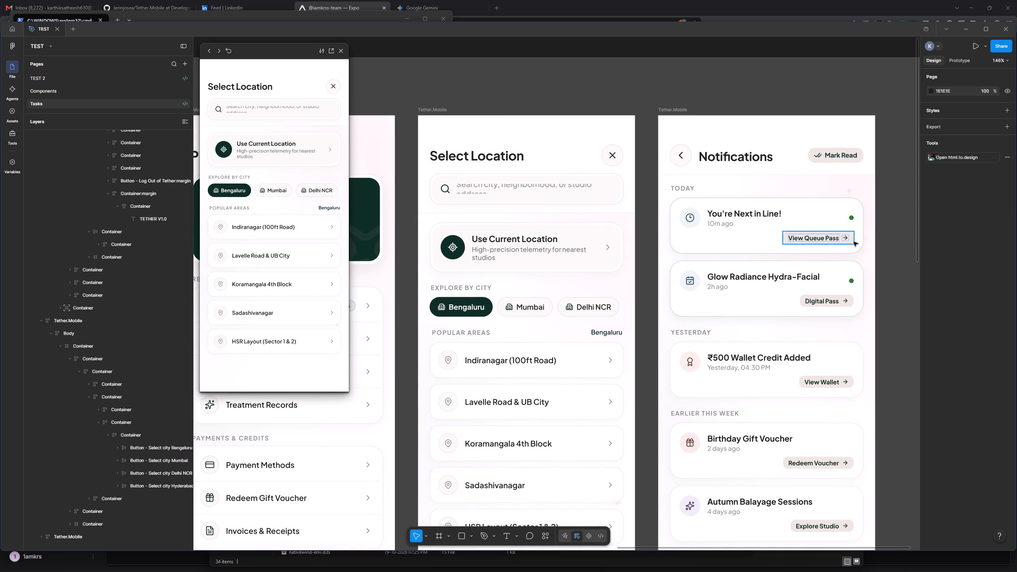
Change the View Queue Pass label in the "You're Next in Line!" notification to "View Booking".
double_click(826, 238, "ctrl")
left_click(818, 238)
left_click_drag(818, 238, 879, 241)
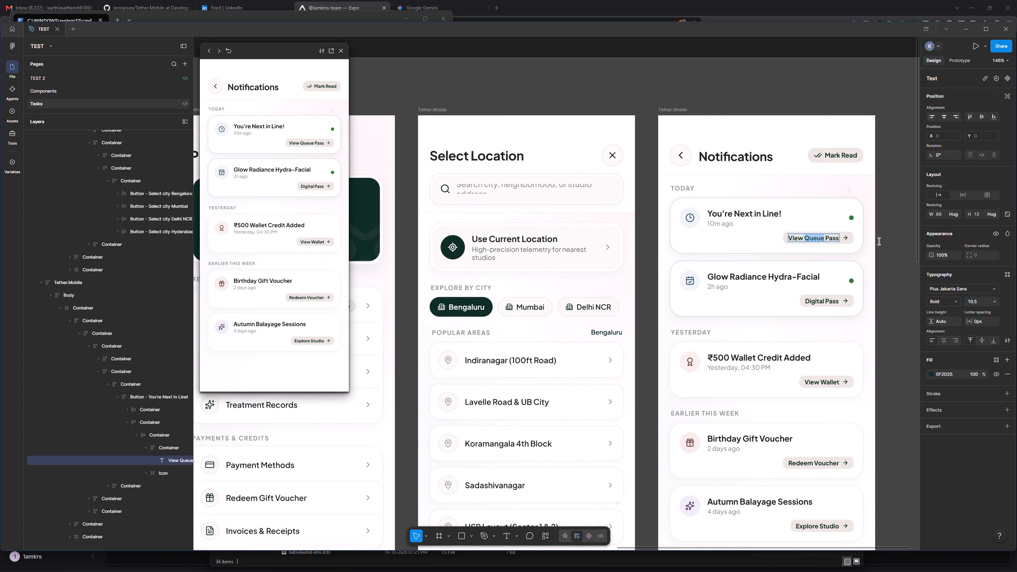
left_click_drag(879, 241, 880, 241)
type("Booking")
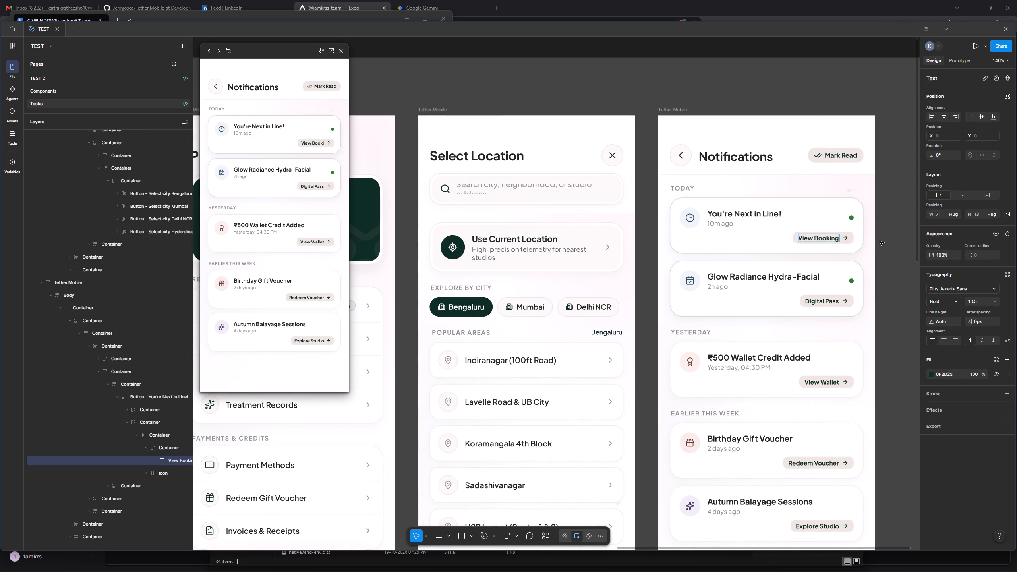
Replace the Digital Pass label in the "Glow Radiance Hydra-Facial" notification with "View Booking".
scroll(860, 260, "left", 1)
scroll(860, 260, "down", 1)
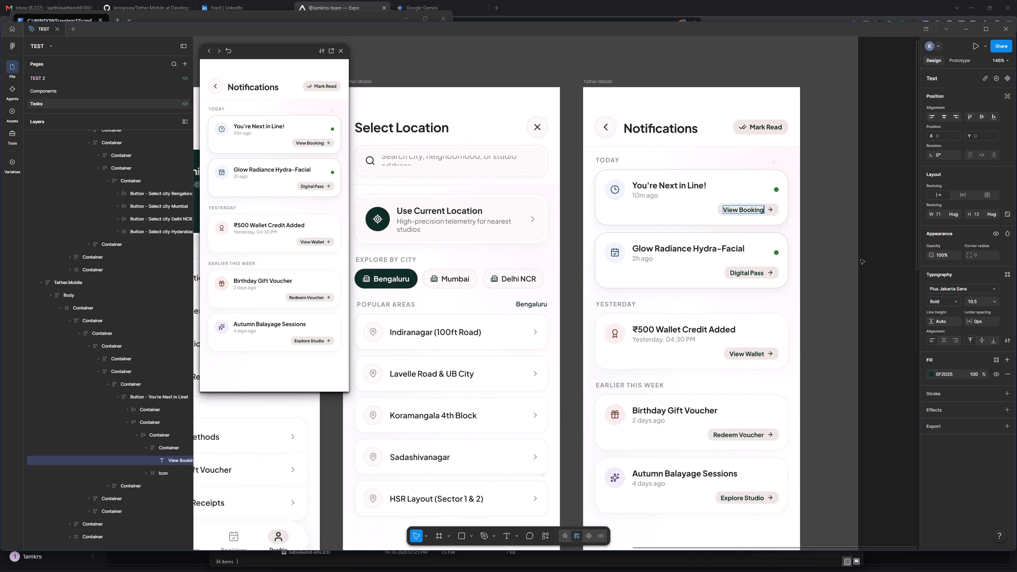
key("ctrl+a")
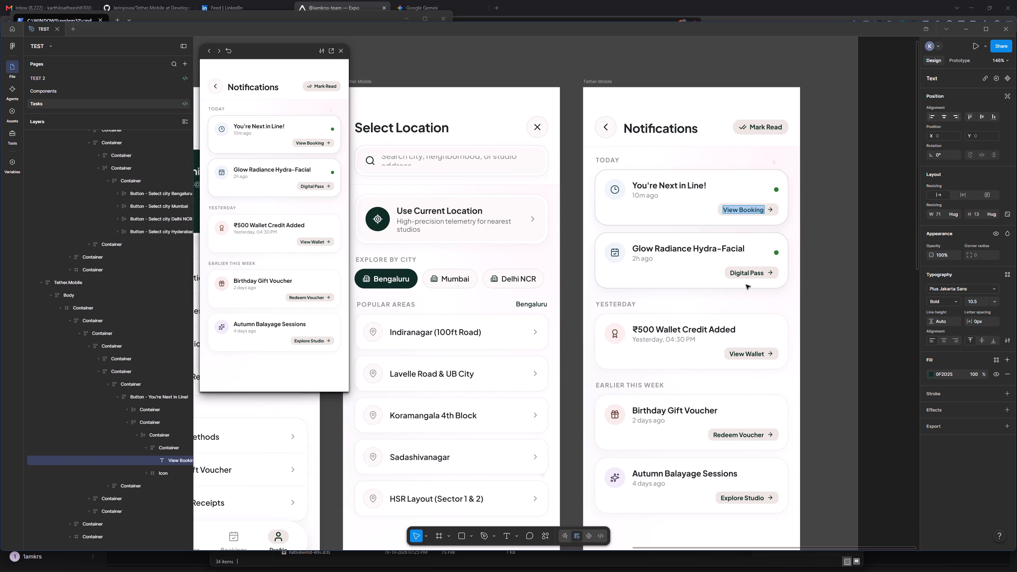
key("ctrl+c")
triple_click(746, 274, "ctrl")
key("ctrl+shift+r")
left_click(831, 295)
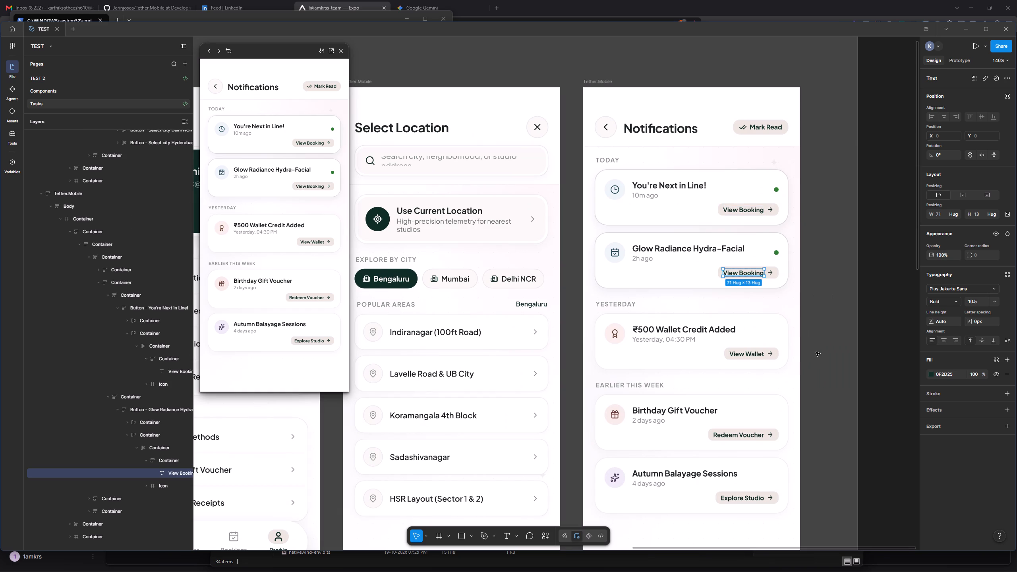
Bring the dotted pattern vector in the Notifications screen's background to the front of its Icon frame.
scroll(814, 362, "down", 2)
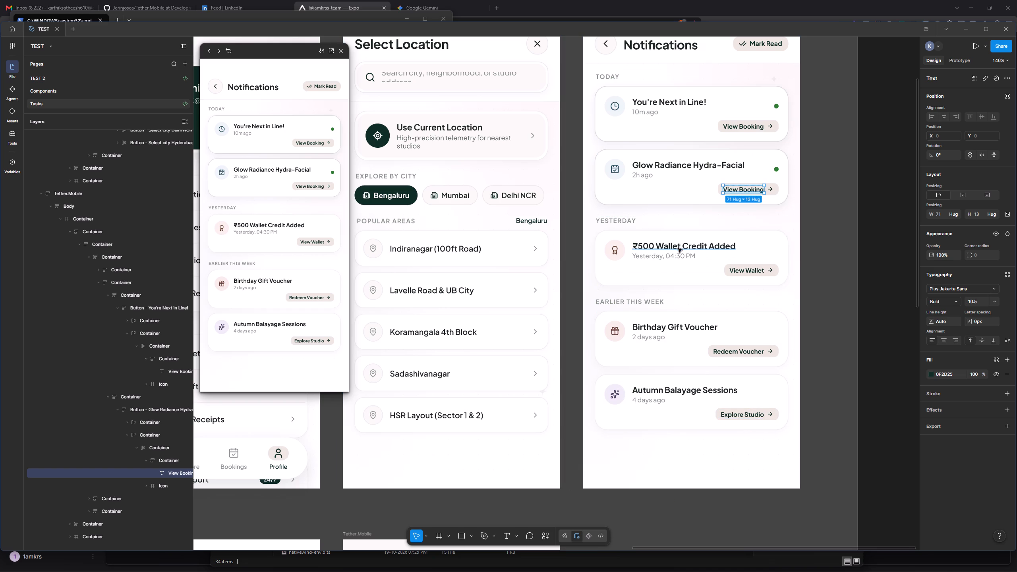
left_click(773, 200)
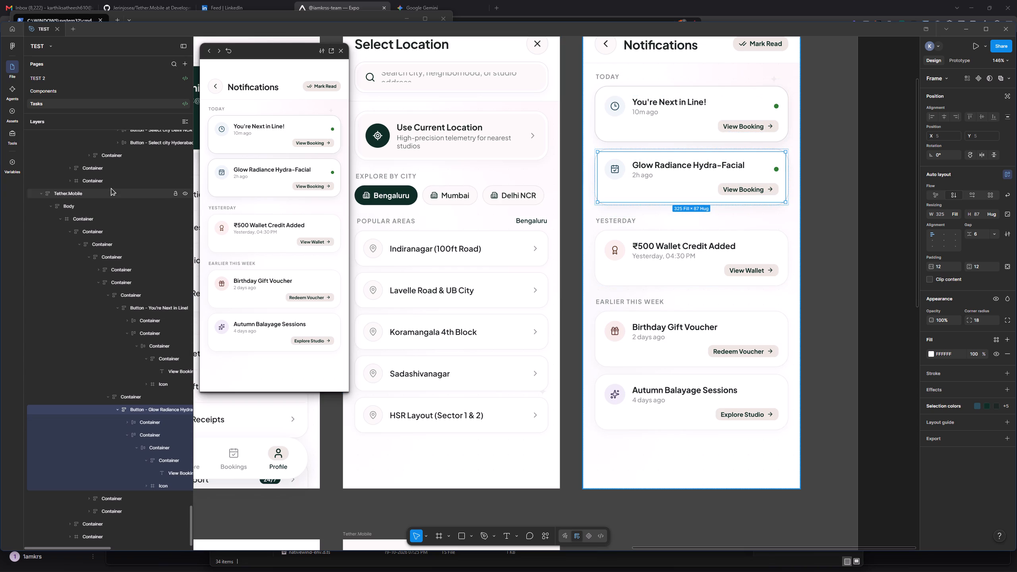
scroll(120, 240, "up", 1)
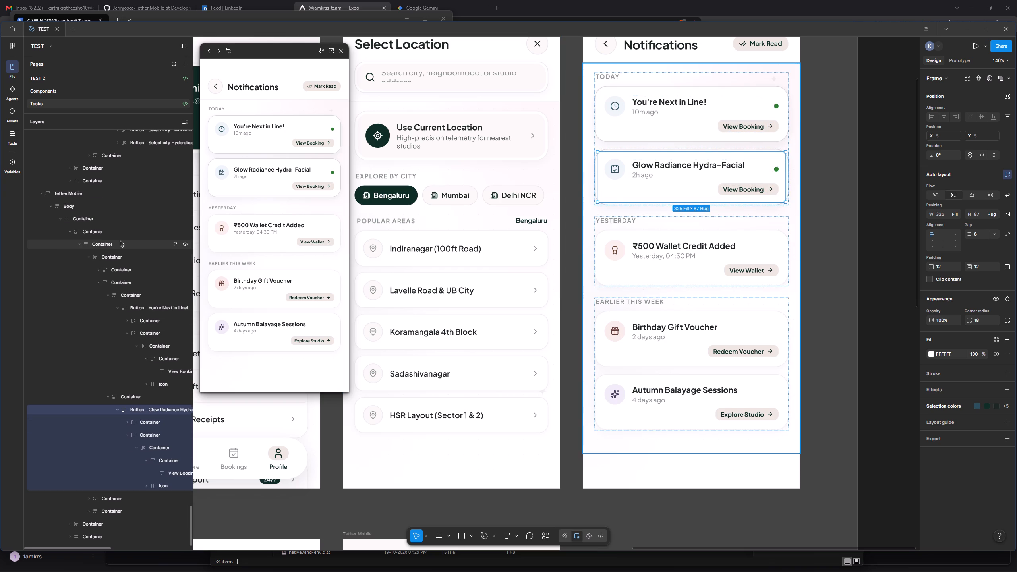
scroll(120, 240, "up", 1)
scroll(154, 487, "down", 3)
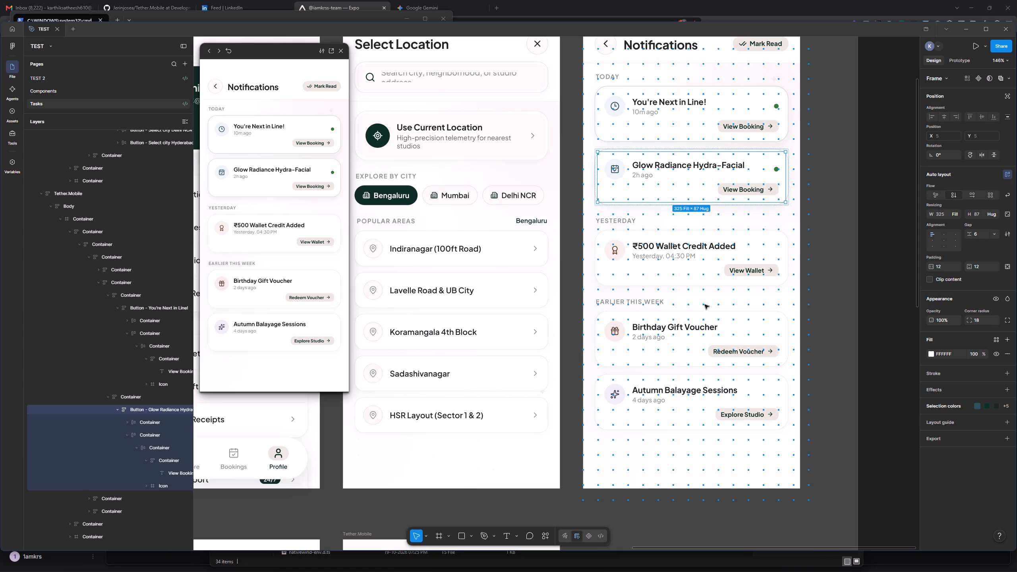
left_click(705, 305, "ctrl")
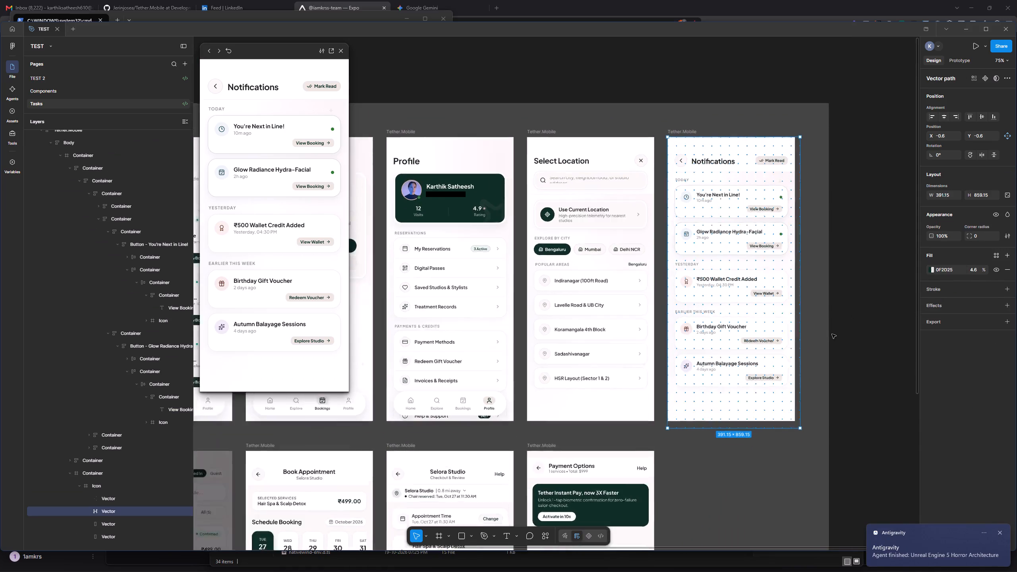
type("]]]]]")
Inspect the Icon frame and its vector layers that form the Notifications screen's background.
left_click(116, 486)
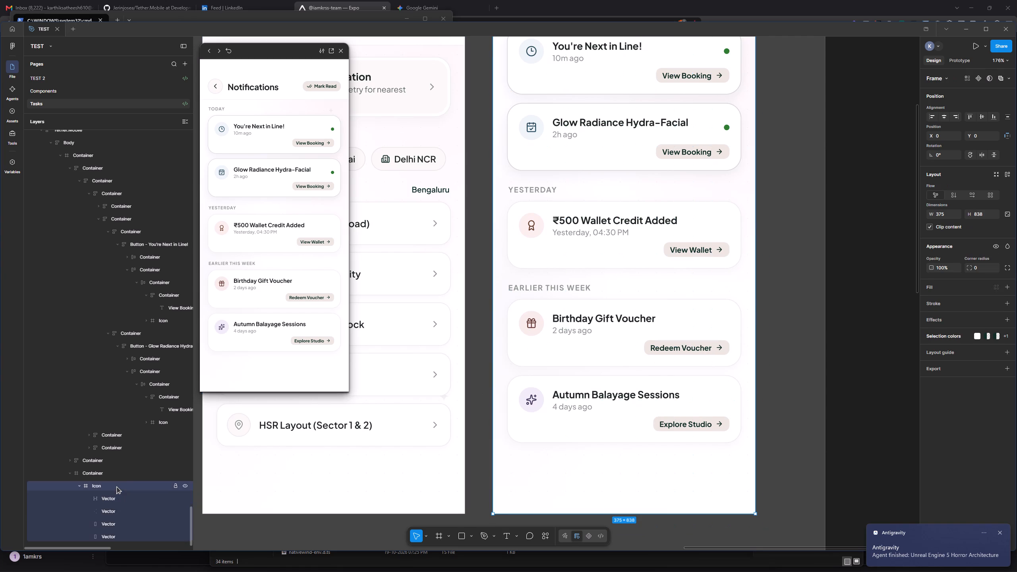
scroll(601, 301, "up", 2)
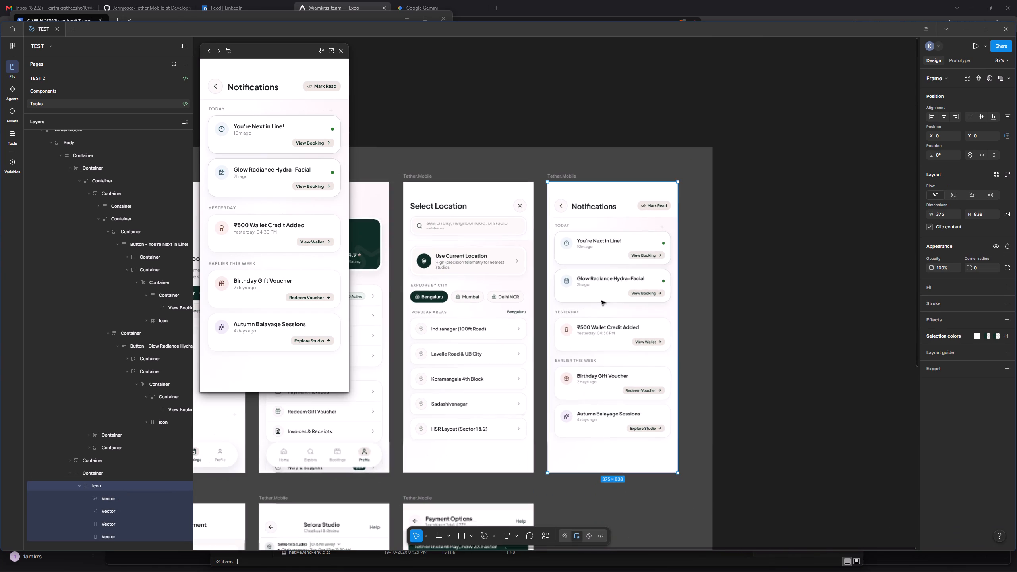
scroll(110, 492, "down", 2)
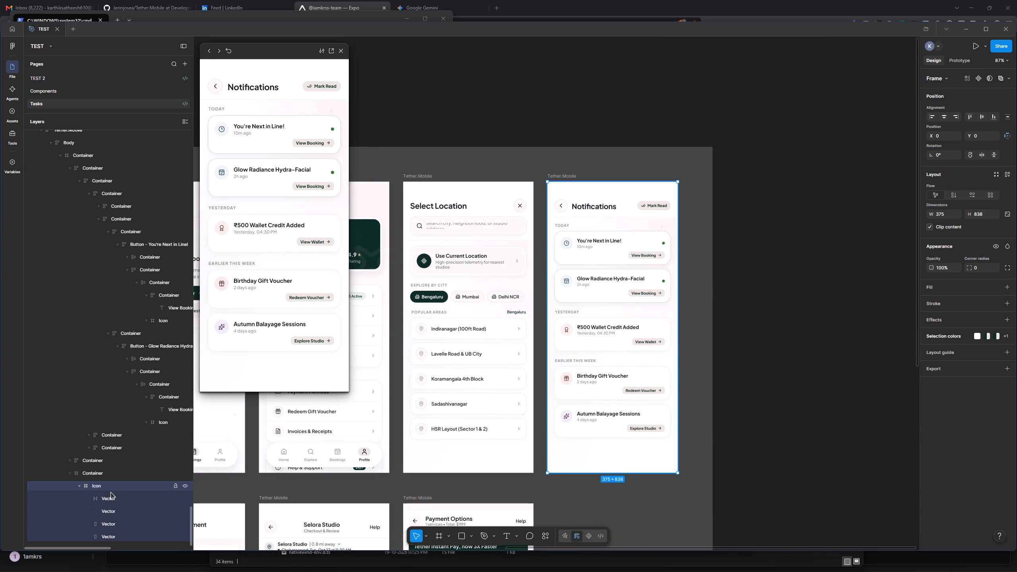
scroll(110, 491, "down", 3)
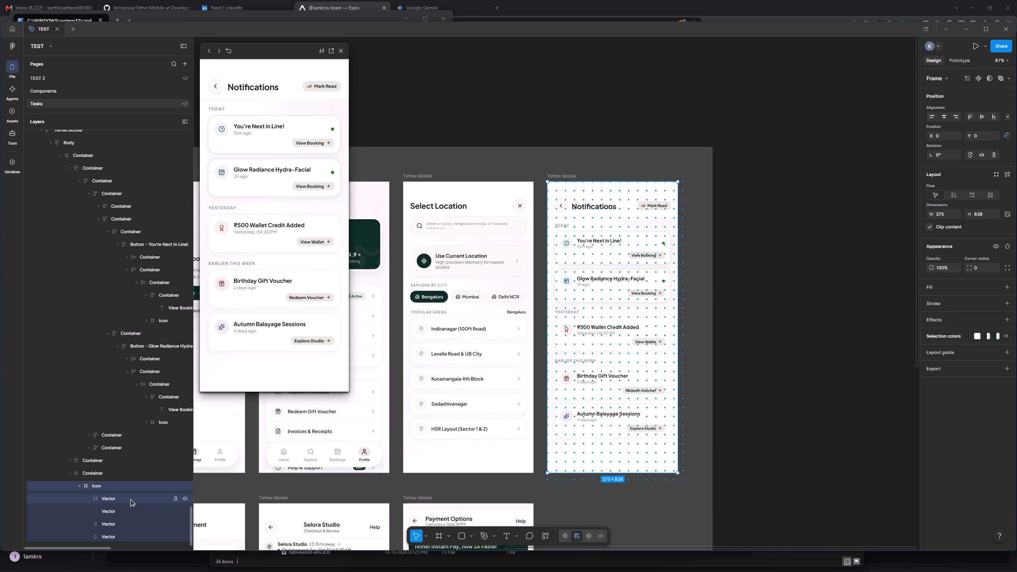
left_click(78, 486)
left_click(106, 472)
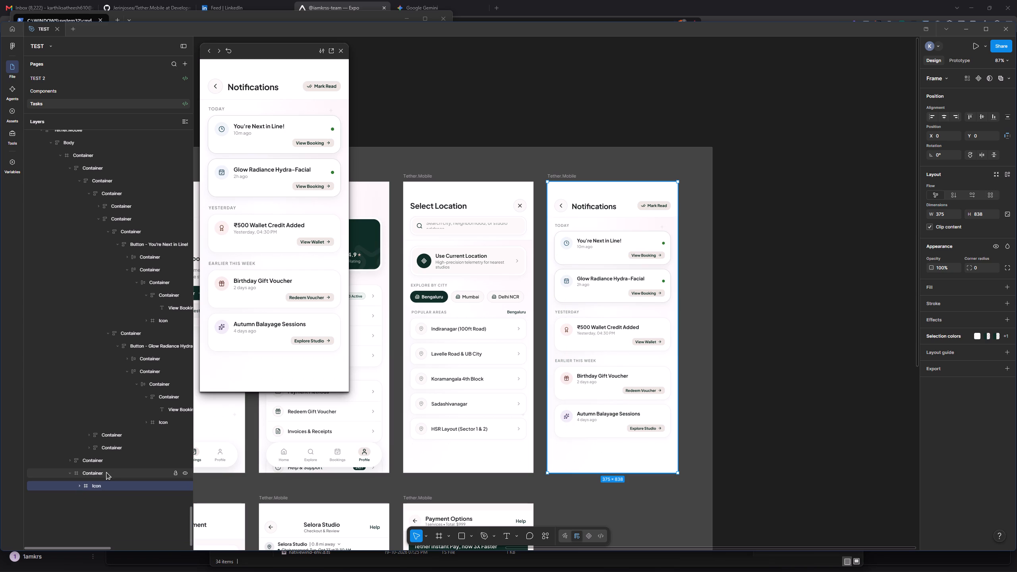
left_click(101, 482)
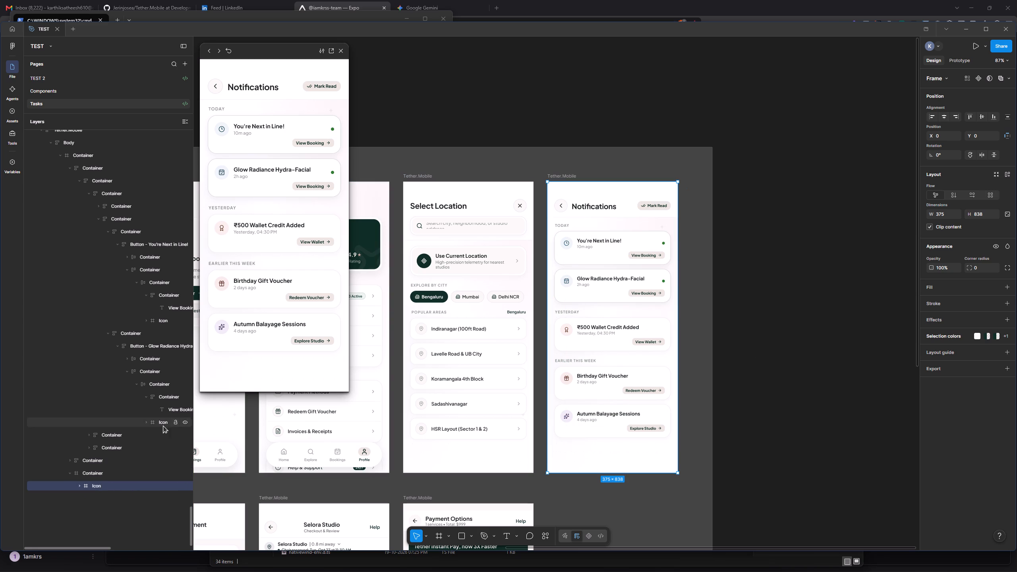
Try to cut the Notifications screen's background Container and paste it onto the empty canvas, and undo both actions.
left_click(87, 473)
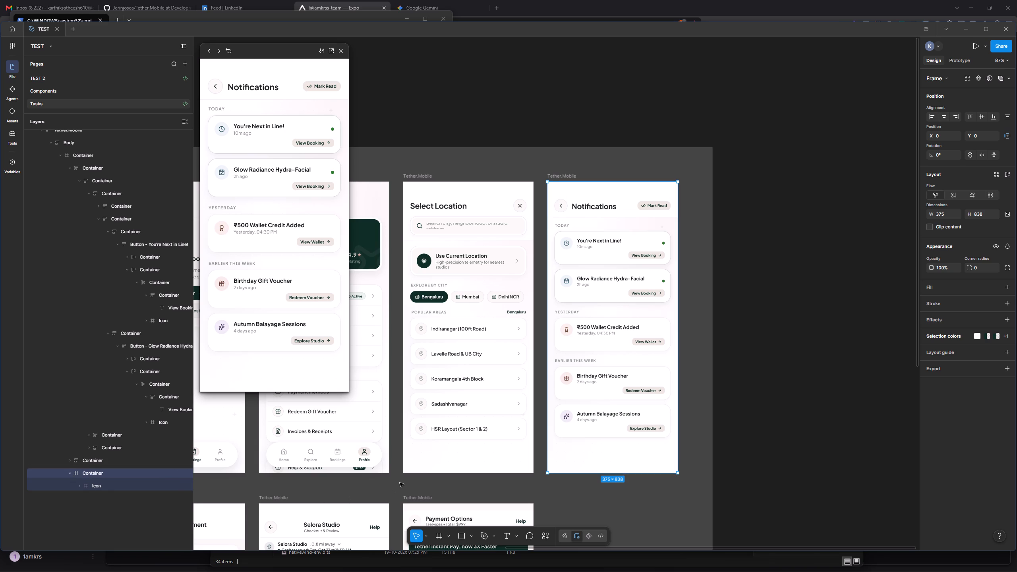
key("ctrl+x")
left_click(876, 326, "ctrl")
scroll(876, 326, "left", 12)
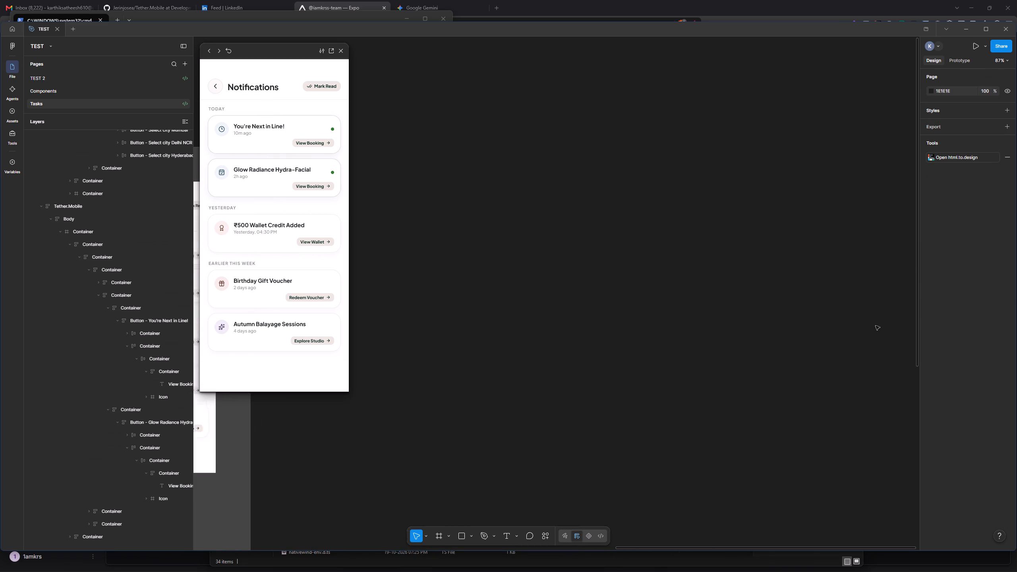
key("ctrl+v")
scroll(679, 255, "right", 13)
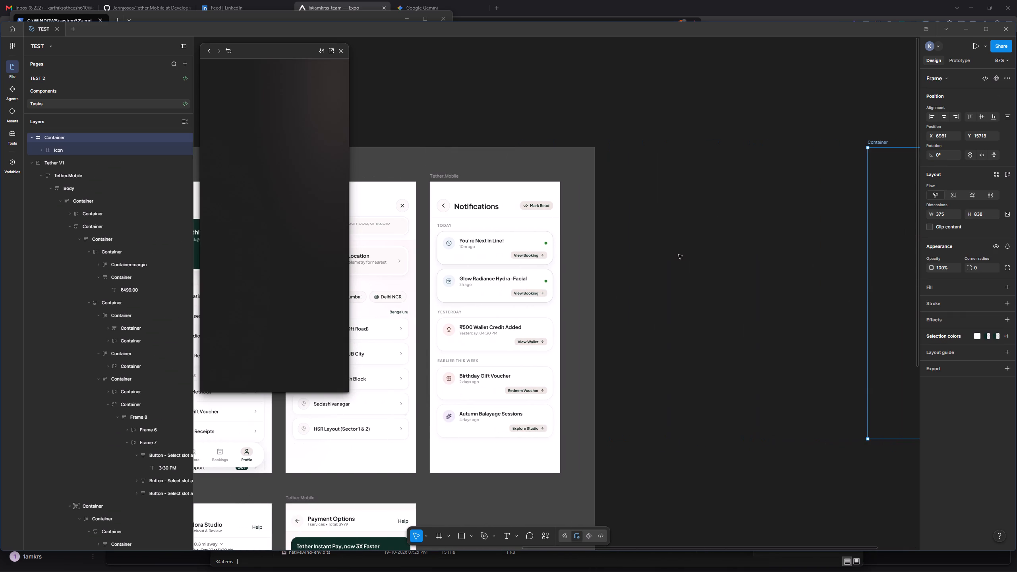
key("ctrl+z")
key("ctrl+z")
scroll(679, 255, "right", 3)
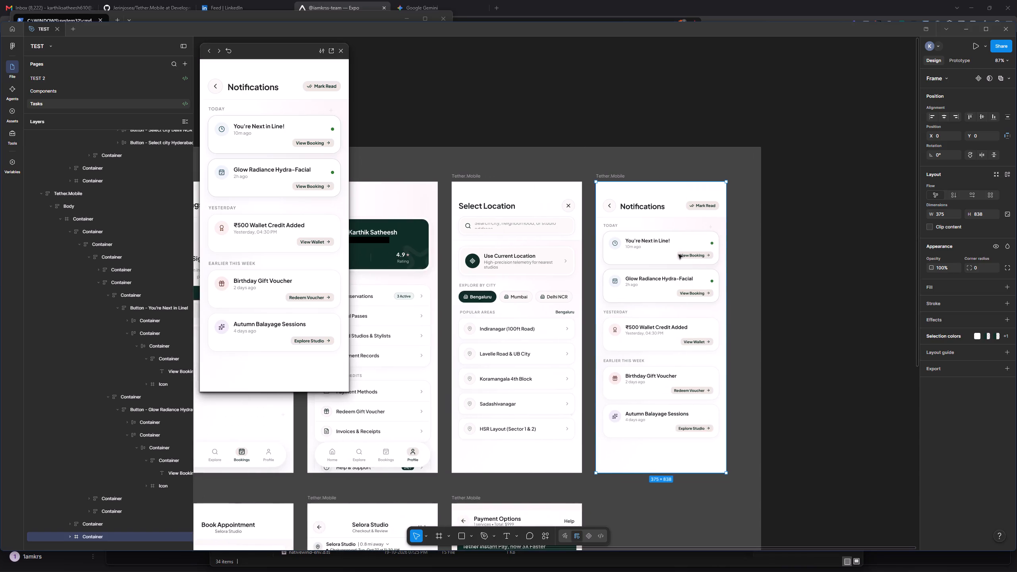
Examine the faint dotted background of the Notifications screen up close and select its background Container.
left_click(844, 266)
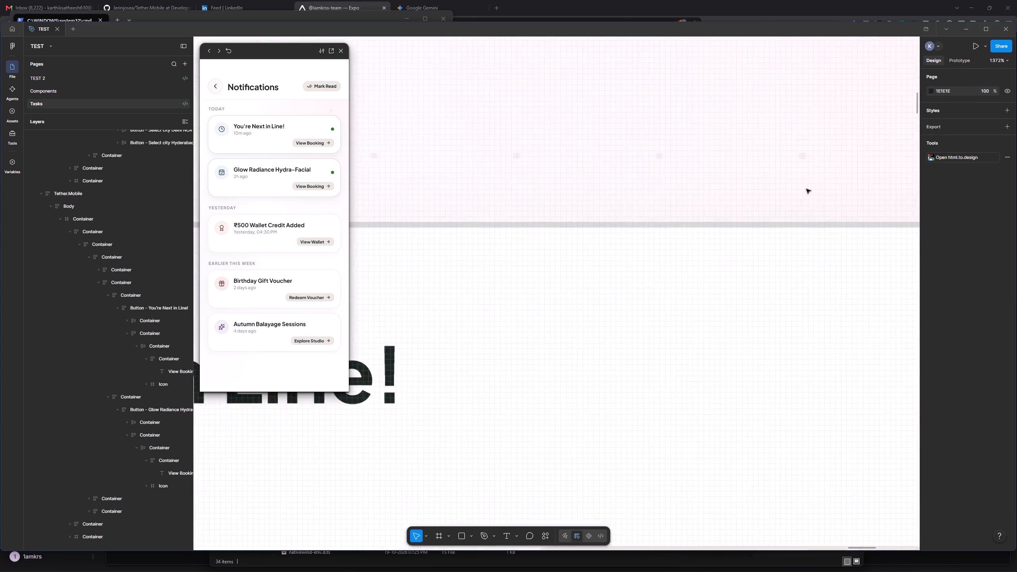
scroll(806, 189, "down", 7)
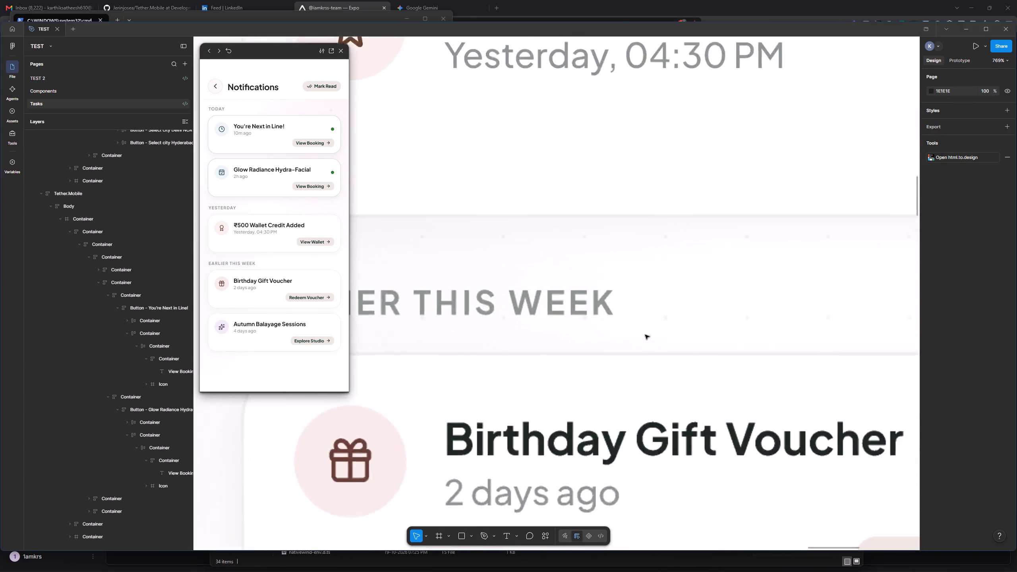
scroll(645, 335, "down", 7)
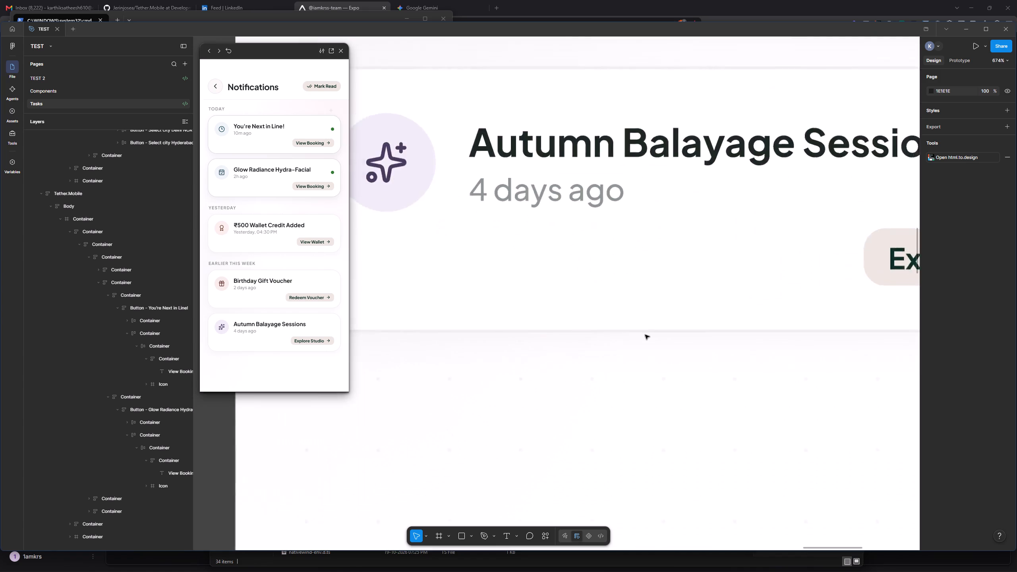
scroll(645, 335, "down", 3)
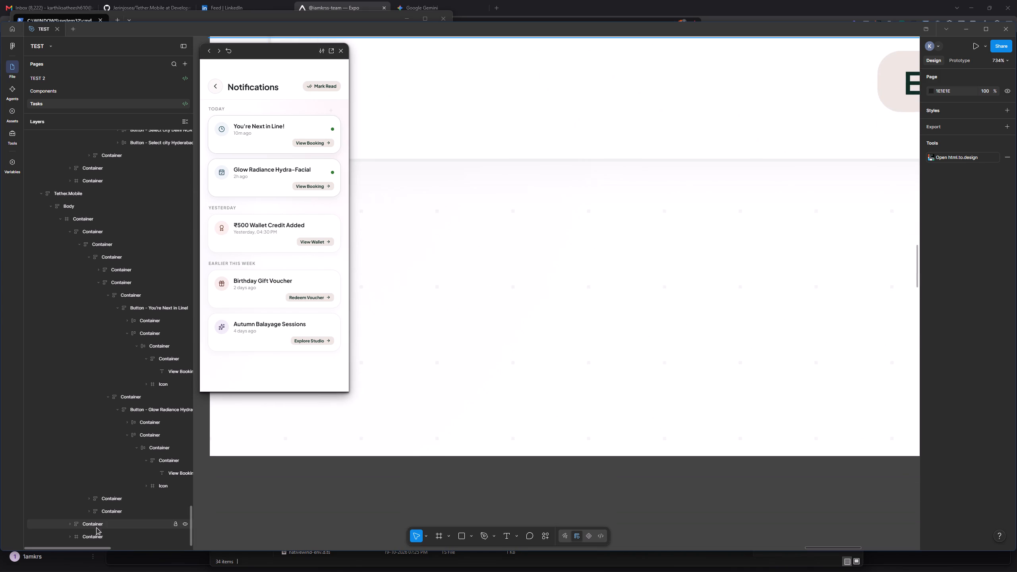
left_click(106, 541)
scroll(499, 350, "right", 14)
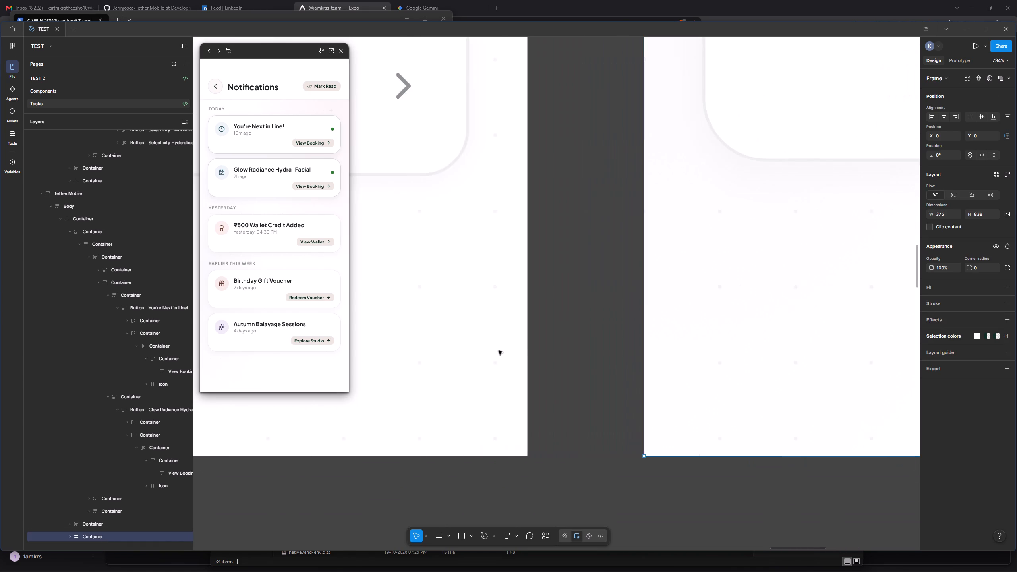
scroll(499, 350, "right", 7)
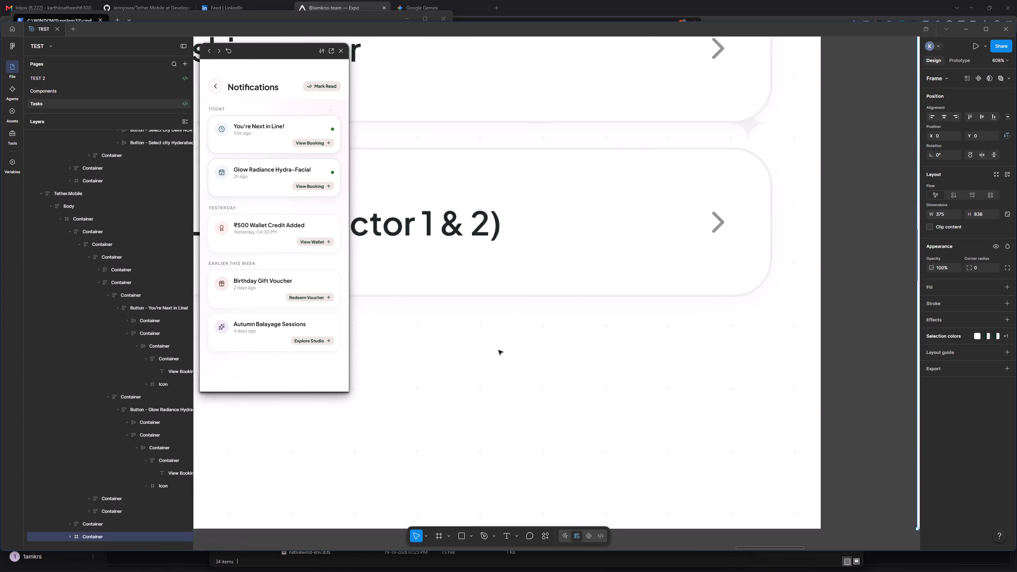
scroll(499, 350, "right", 9)
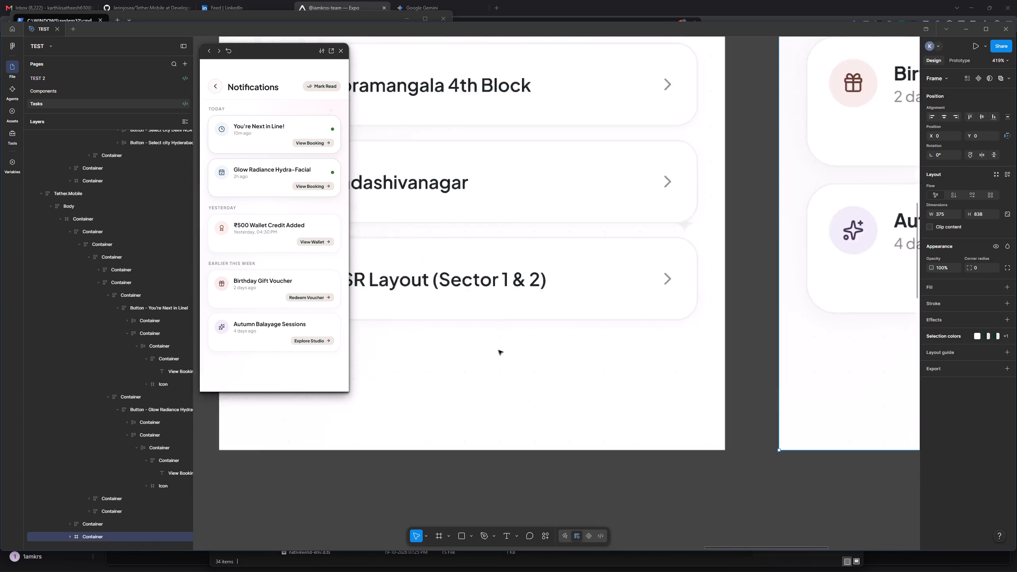
Examine the Select Location screen and its header and background Container layers for comparison with the Notifications screen.
scroll(499, 350, "up", 9)
scroll(587, 199, "up", 4)
right_click(587, 199)
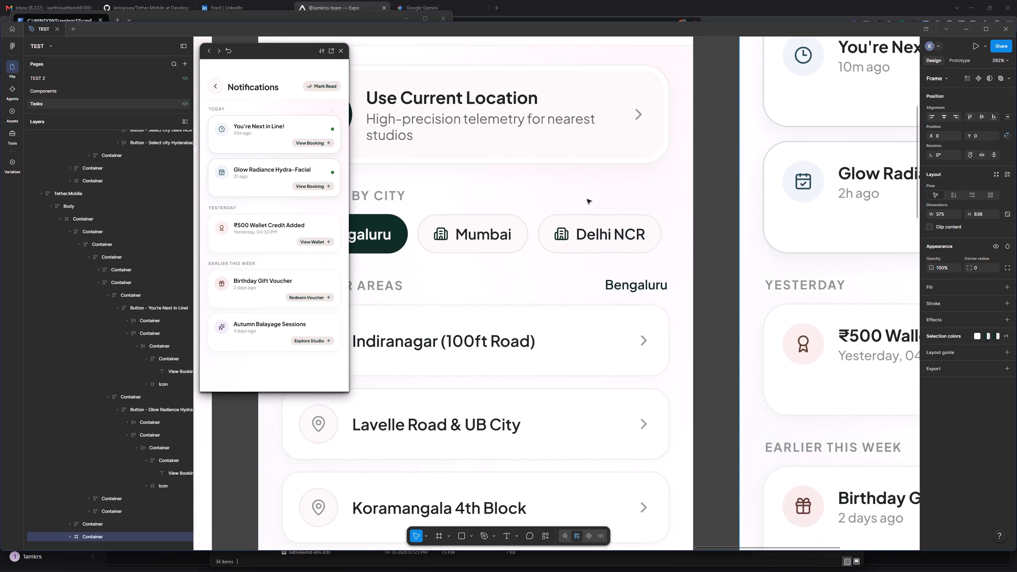
left_click(592, 189)
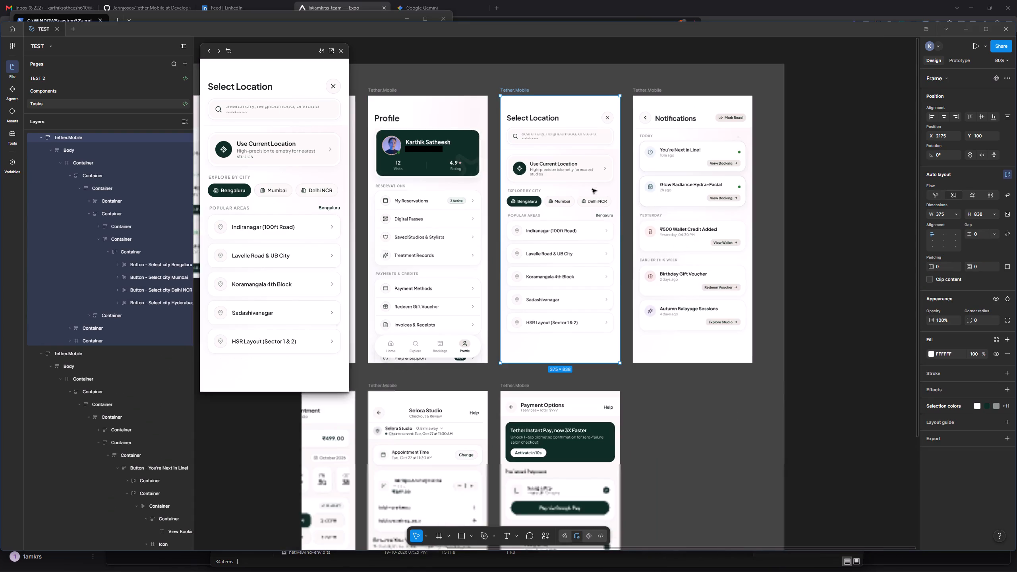
scroll(592, 189, "up", 2)
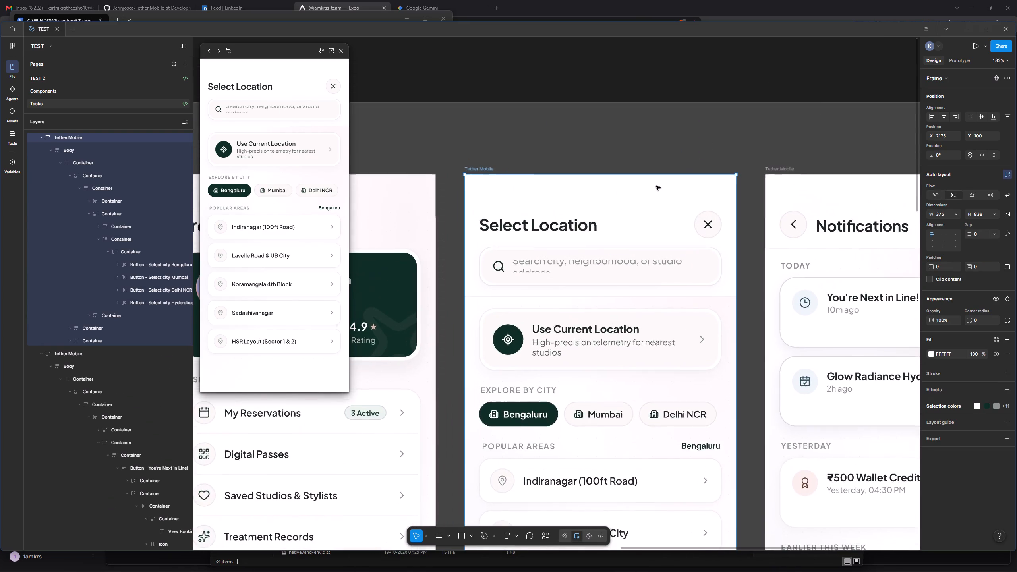
scroll(656, 186, "down", 2)
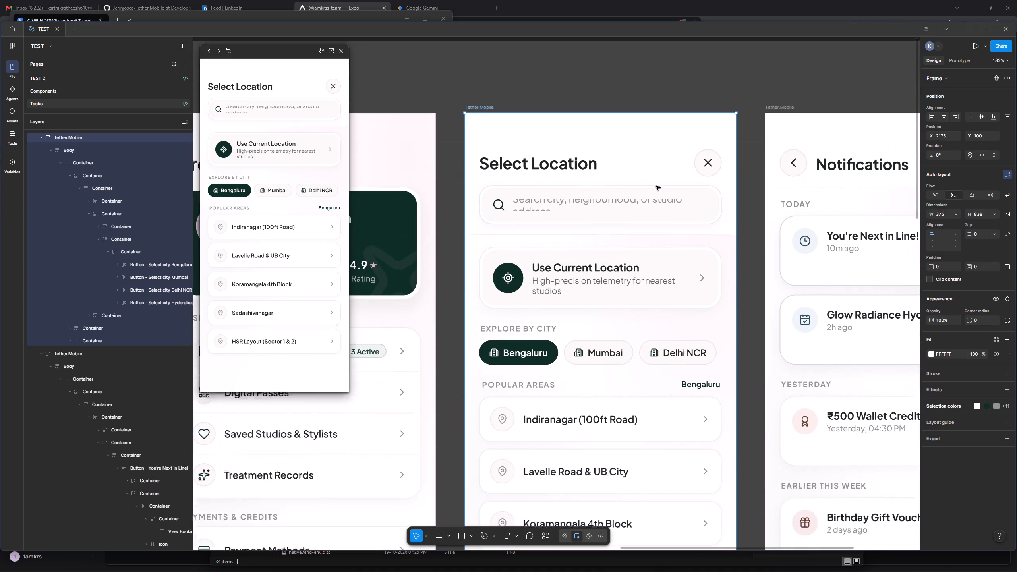
scroll(656, 186, "down", 5)
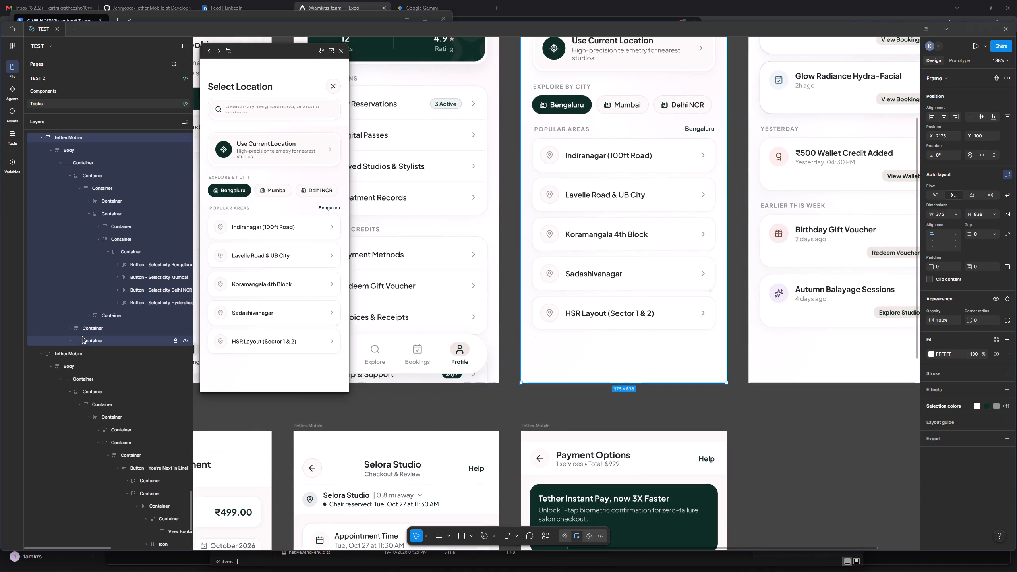
left_click(82, 338)
left_click(95, 330, "shift")
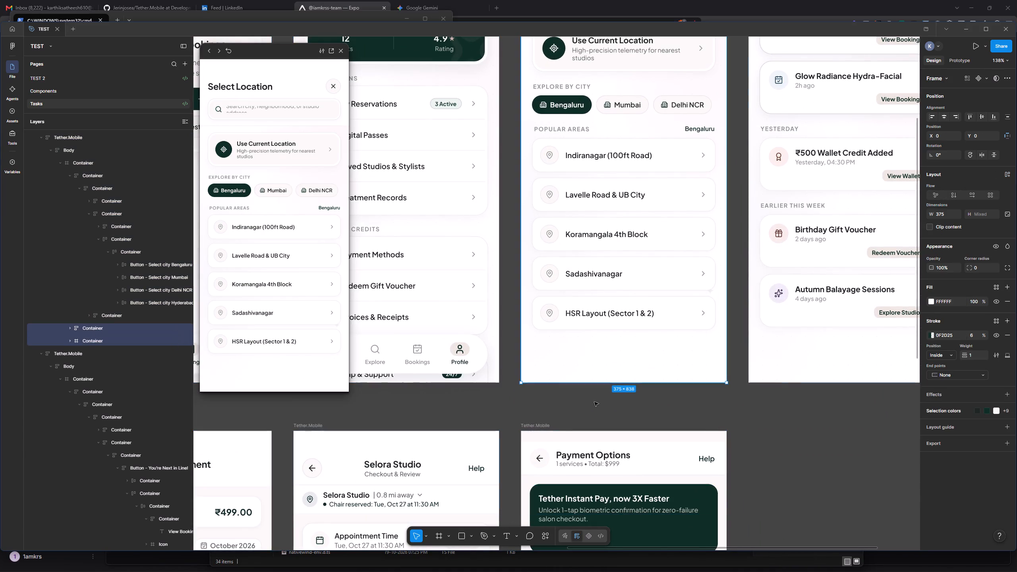
left_click(122, 337)
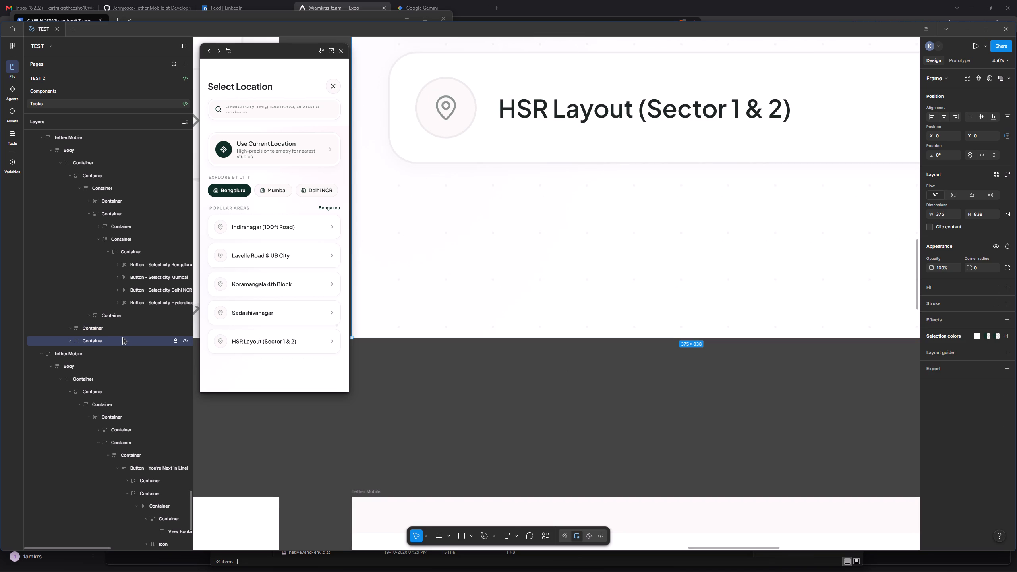
left_click(71, 340)
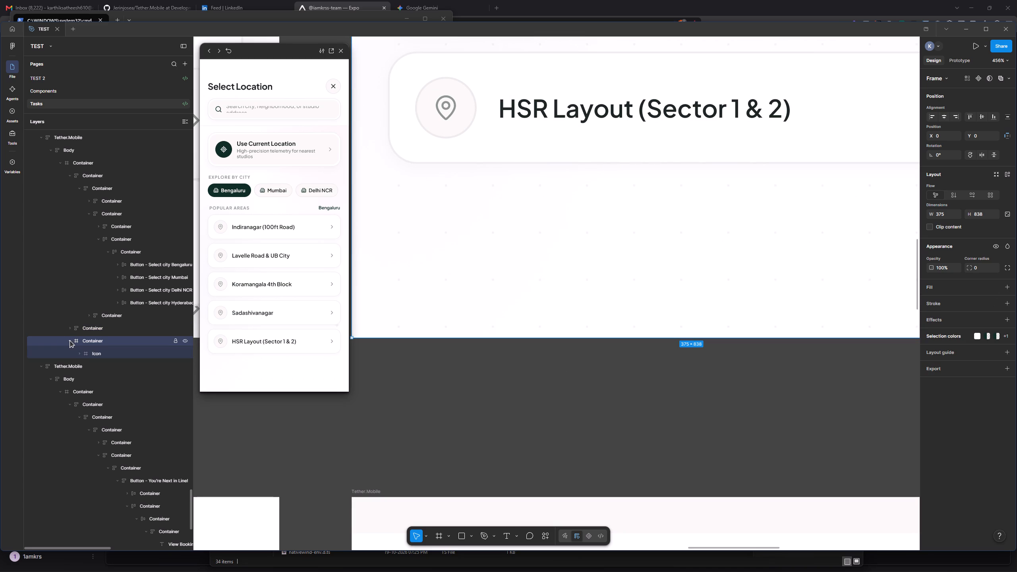
left_click(71, 342)
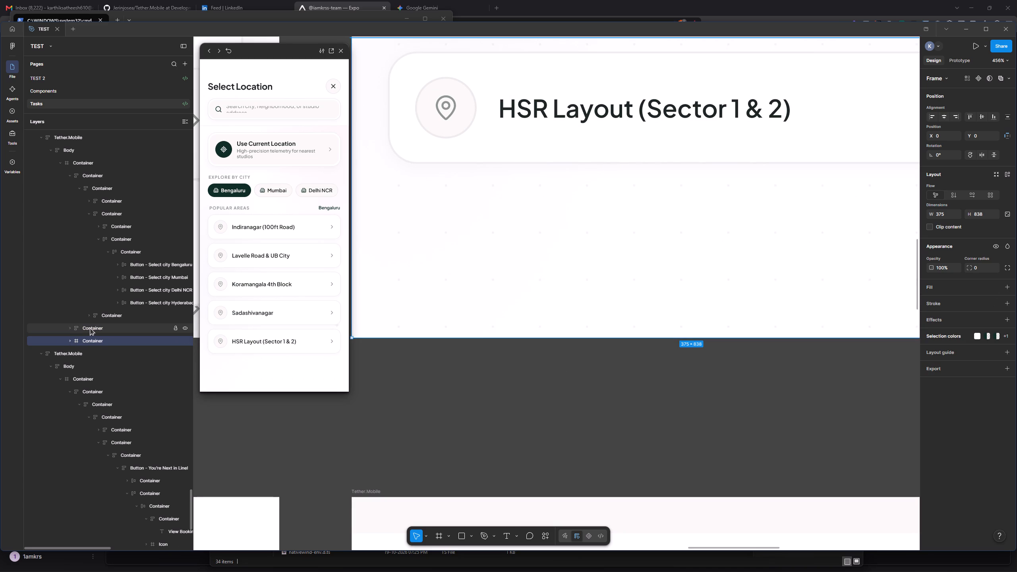
left_click(90, 328)
scroll(610, 330, "up", 3)
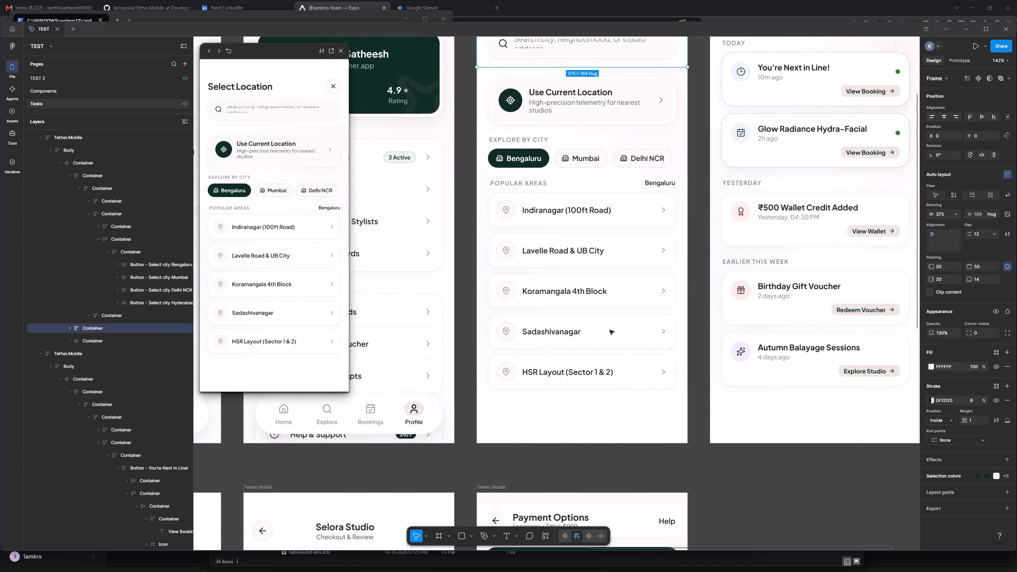
Delete the full-size background Container, the bottom layer with the dotted pattern, from the Select Location screen.
scroll(610, 330, "up", 5)
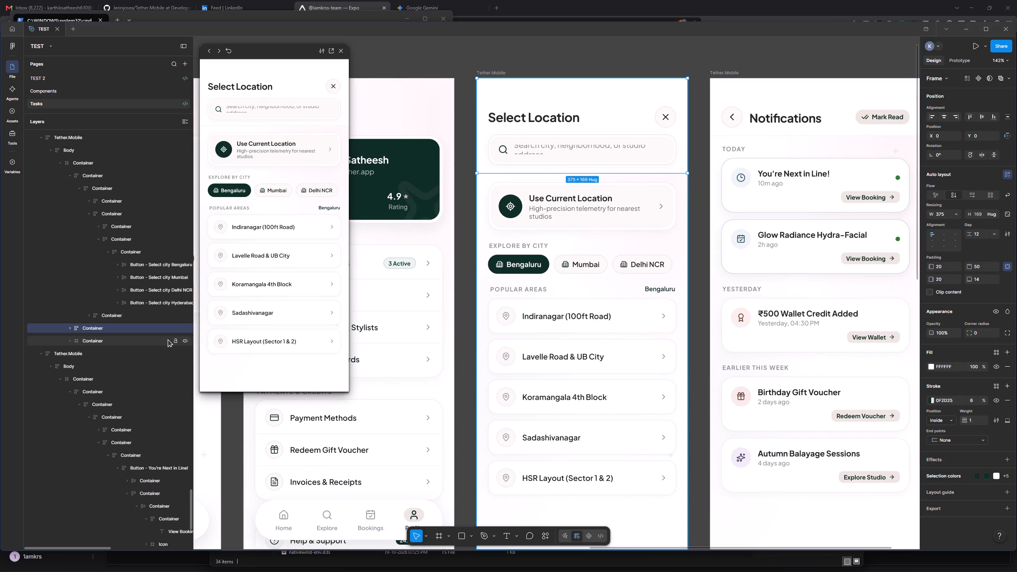
left_click(167, 339)
scroll(682, 363, "right", 1)
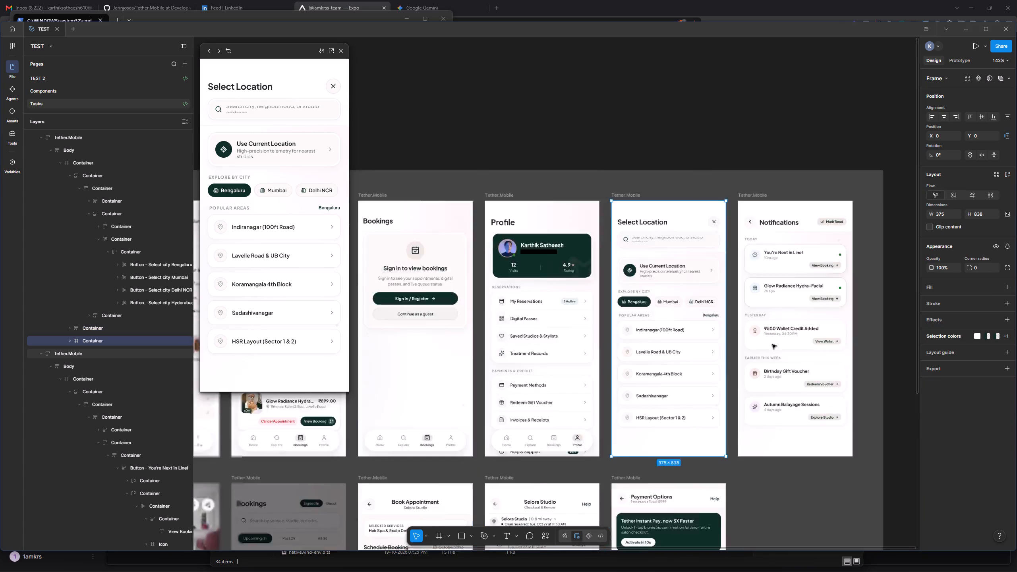
key("Delete")
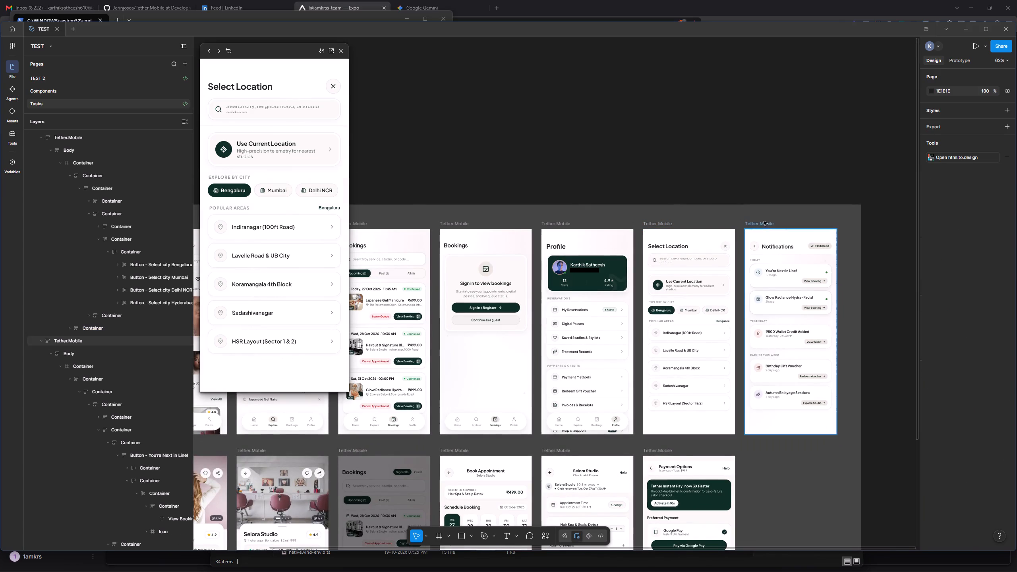
Delete the full-size dotted background Container from the Notifications screen.
left_click(765, 220)
scroll(99, 489, "down", 7)
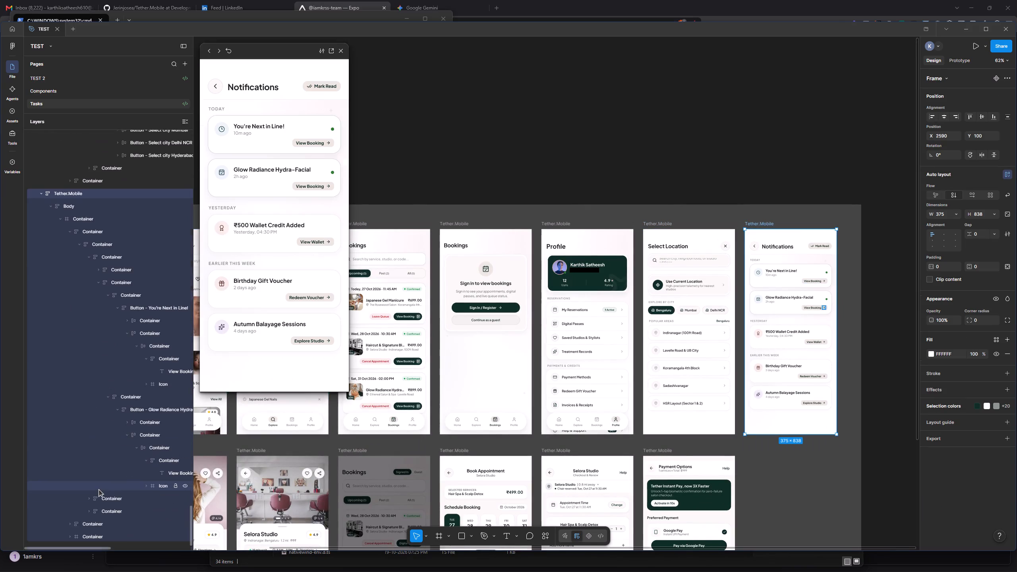
scroll(99, 489, "down", 2)
left_click(139, 533)
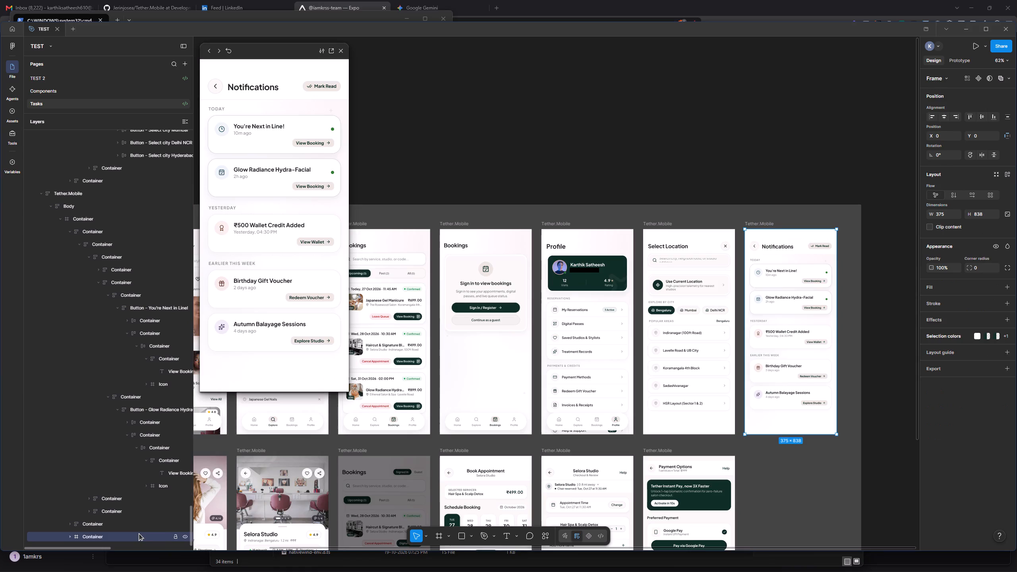
key("Delete")
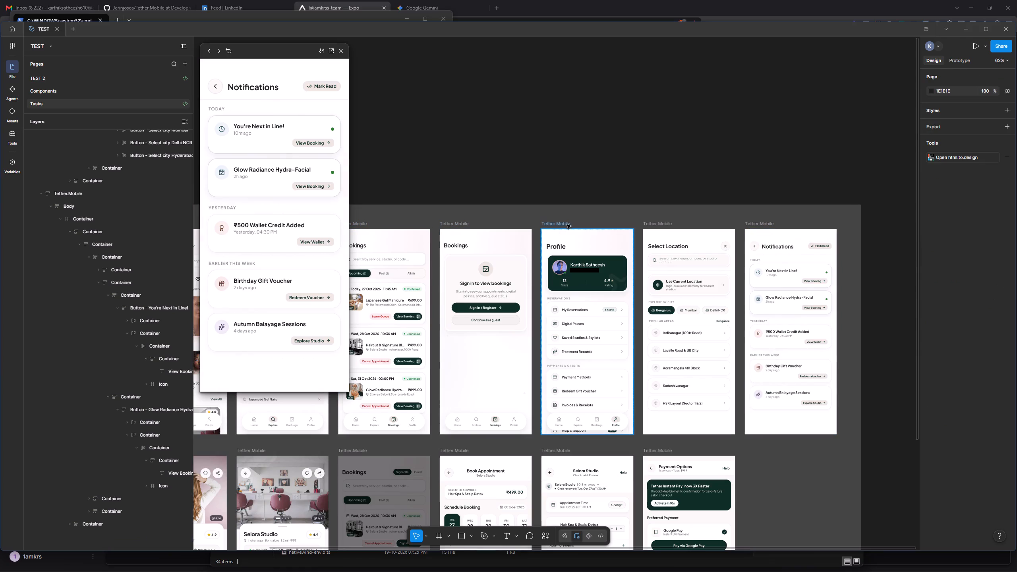
Find the Container holding the dotted background vectors in the Profile screen and delete it.
left_click(564, 222)
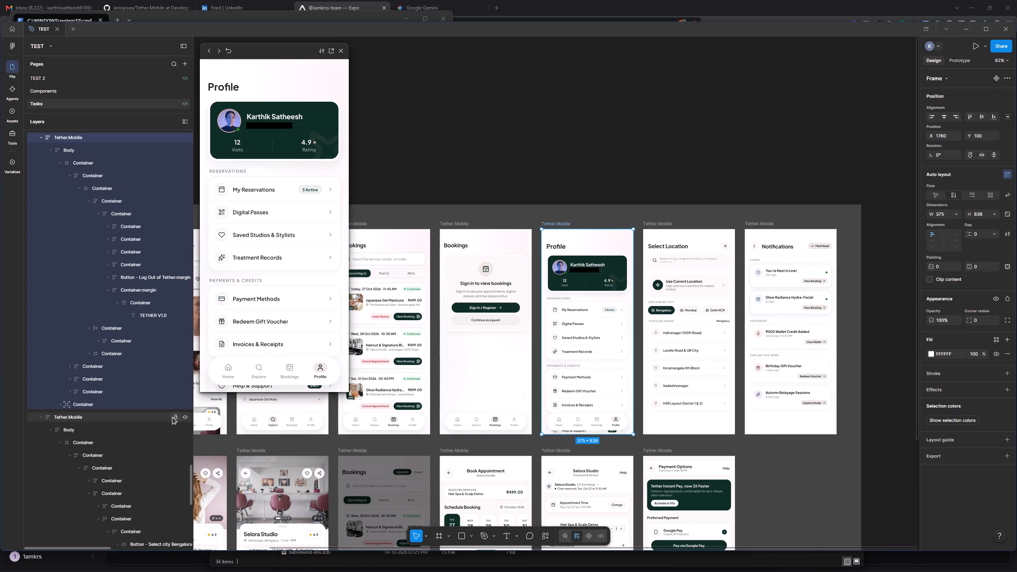
left_click(127, 402)
left_click(93, 392)
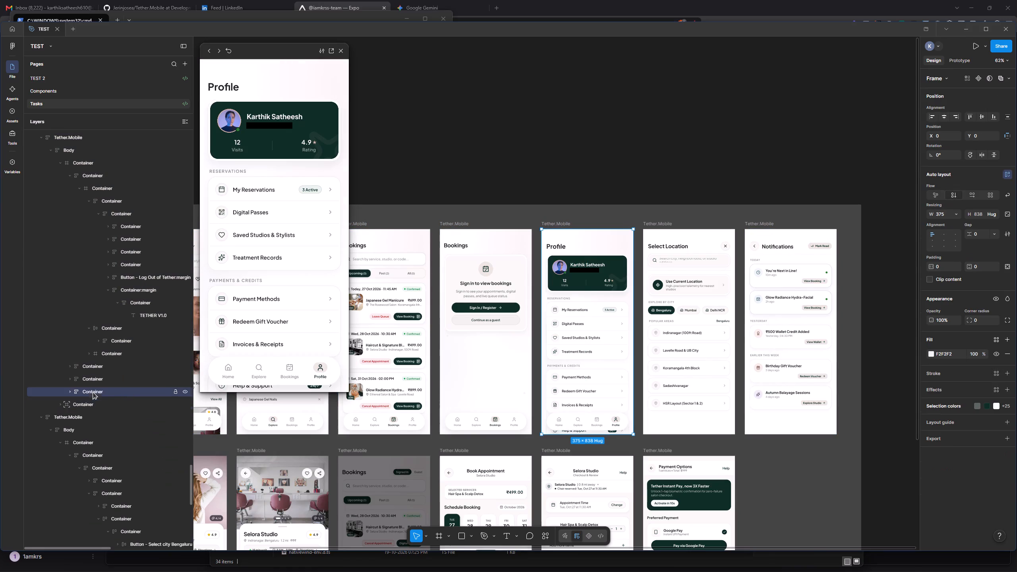
left_click(60, 405)
left_click(60, 405)
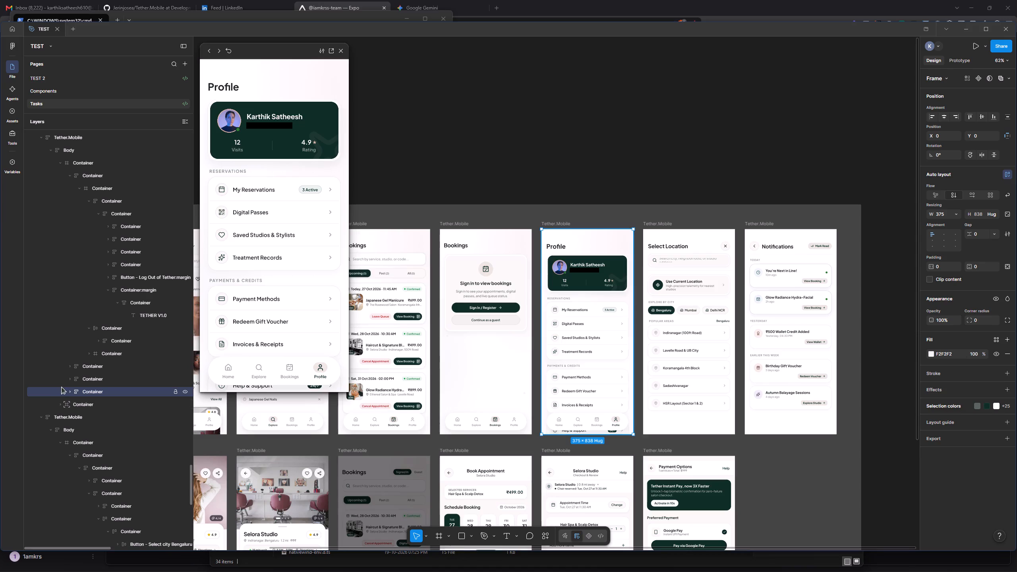
left_click(67, 392)
left_click(86, 403)
left_click(79, 403)
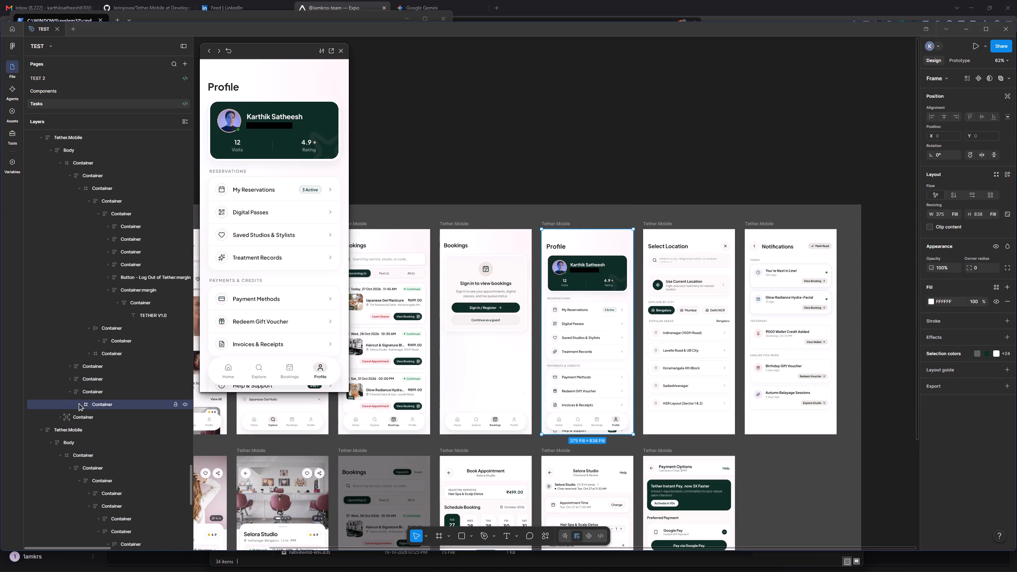
left_click(79, 405)
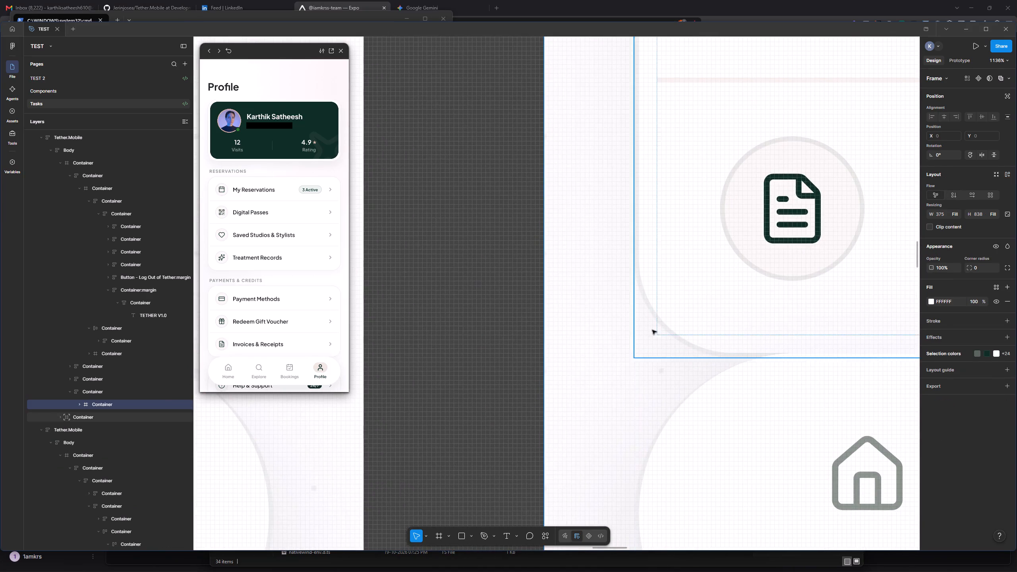
scroll(623, 247, "up", 20)
scroll(623, 247, "up", 9)
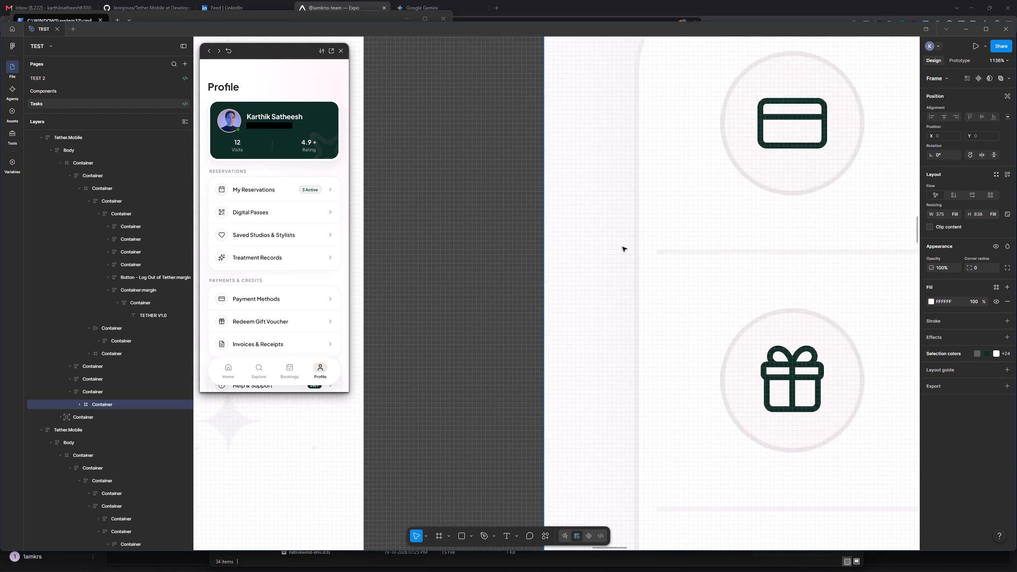
scroll(623, 247, "up", 19)
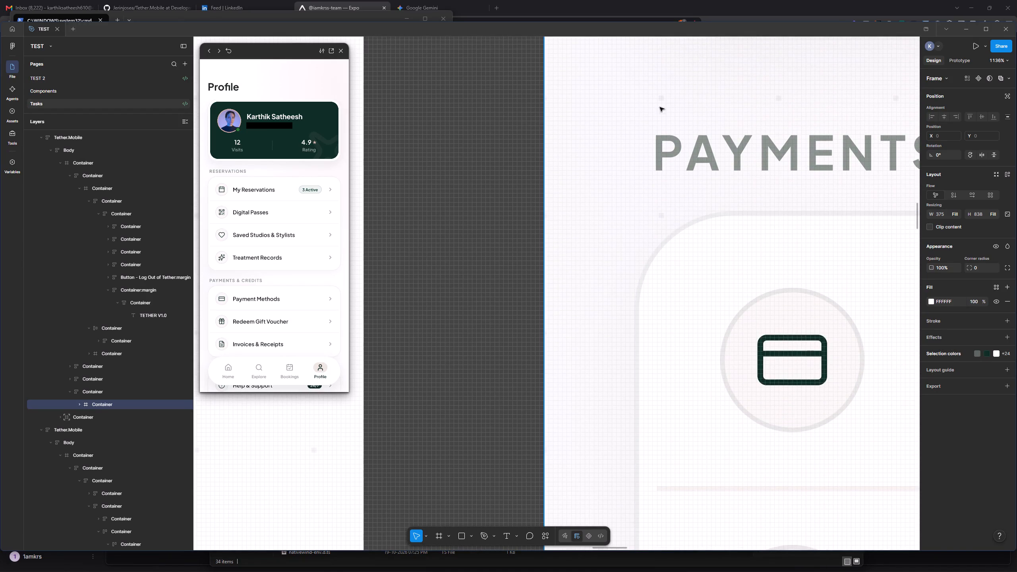
left_click(663, 99, "ctrl")
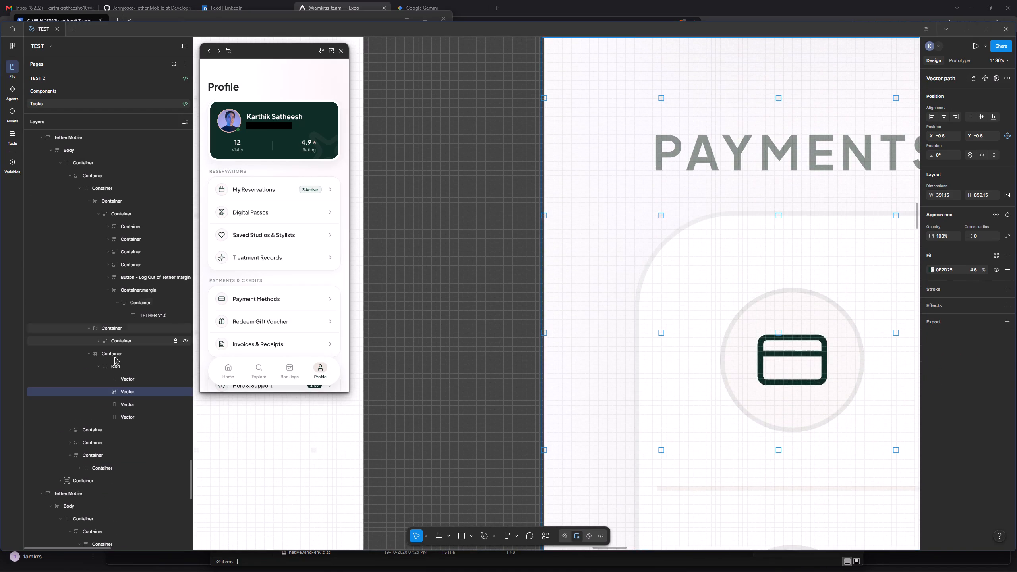
left_click(115, 356)
key("Delete")
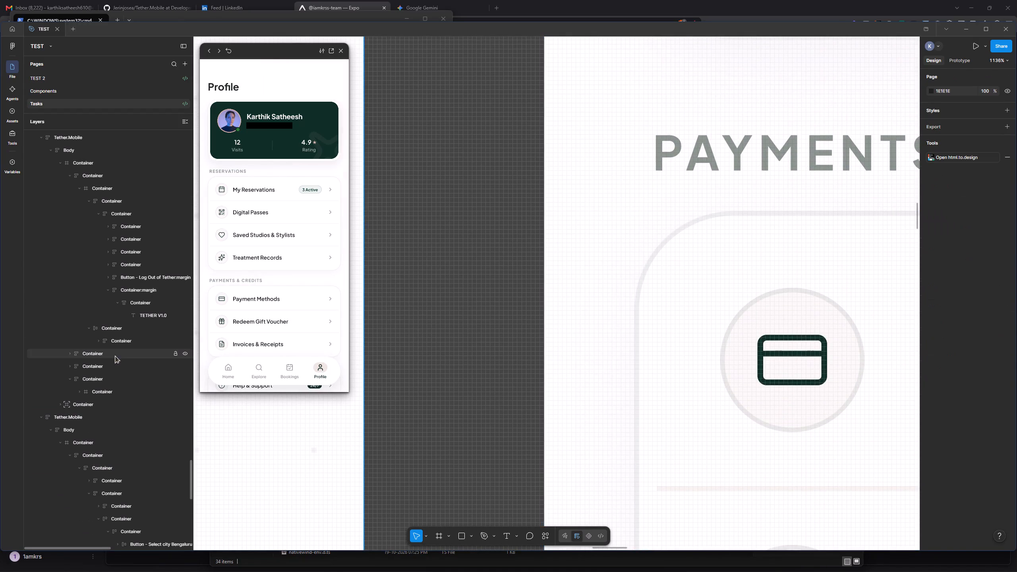
Delete the background Container with the dot and sparkle vectors from the signed-out Bookings screen.
scroll(435, 394, "right", 3)
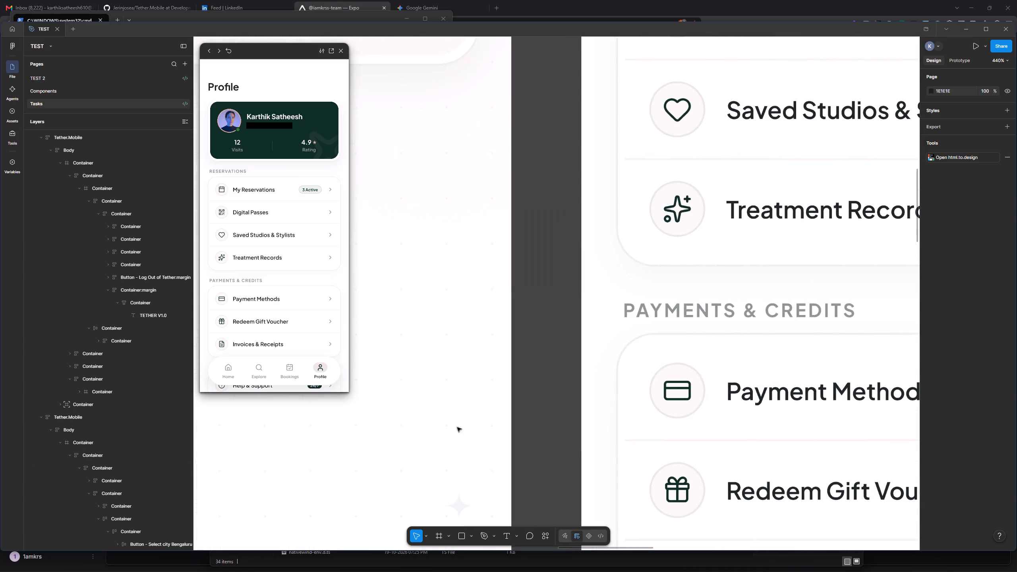
left_click(458, 505, "ctrl")
scroll(116, 169, "up", 3)
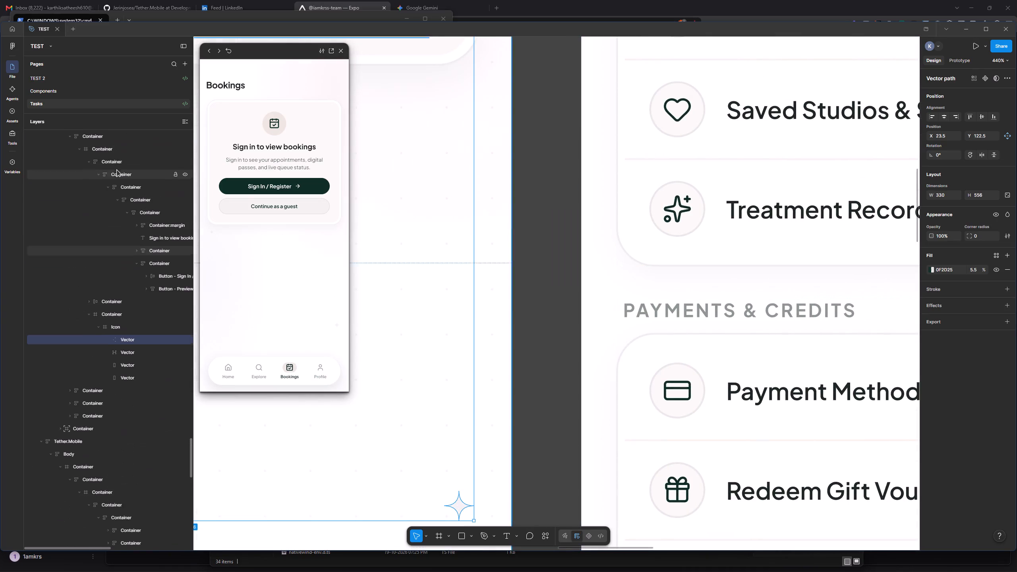
left_click(126, 320)
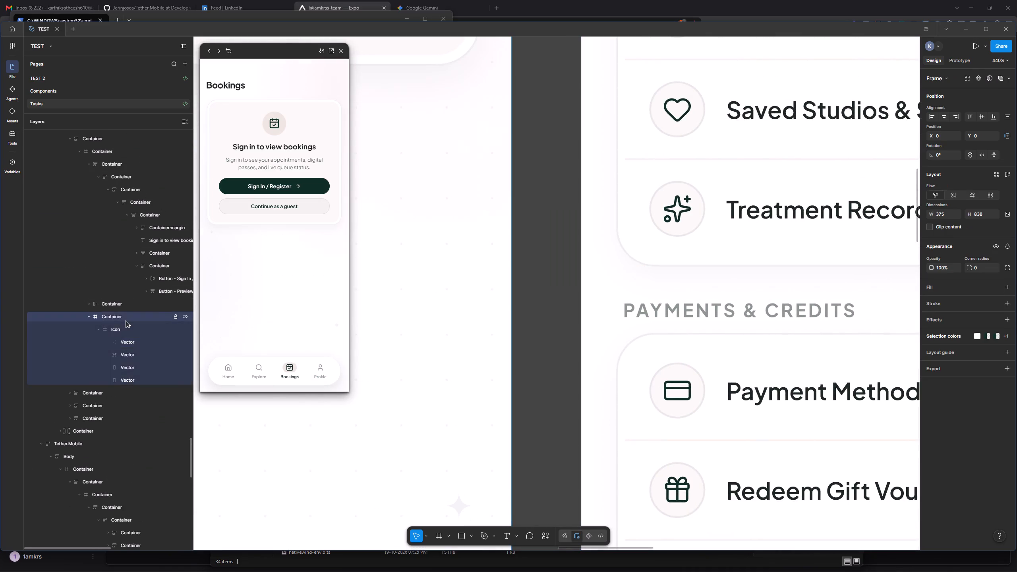
key("Delete")
Delete the Container holding the dotted background Icon from the Bookings screen with the Upcoming list.
scroll(383, 328, "right", 5)
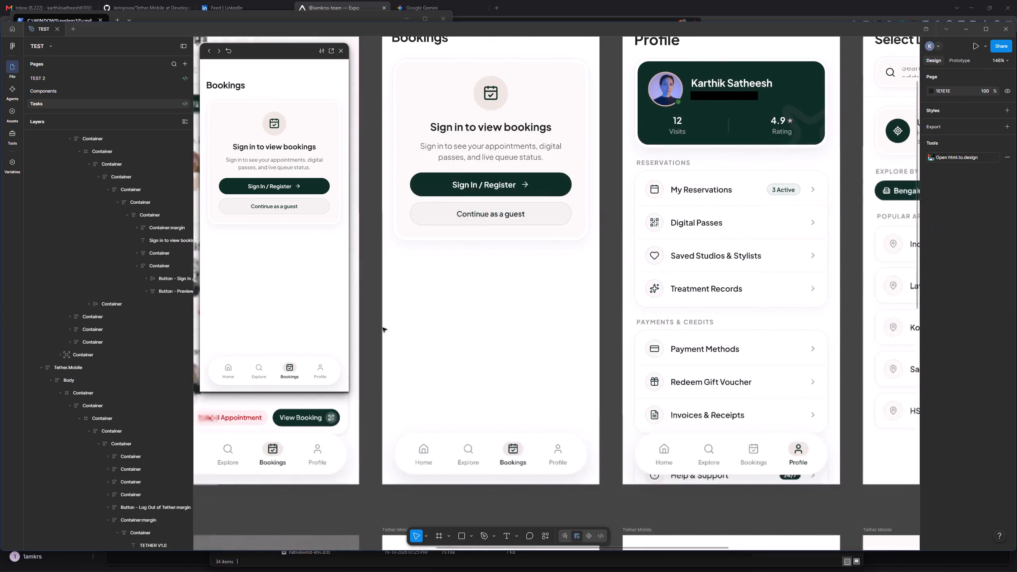
scroll(383, 328, "right", 7)
scroll(491, 363, "up", 8)
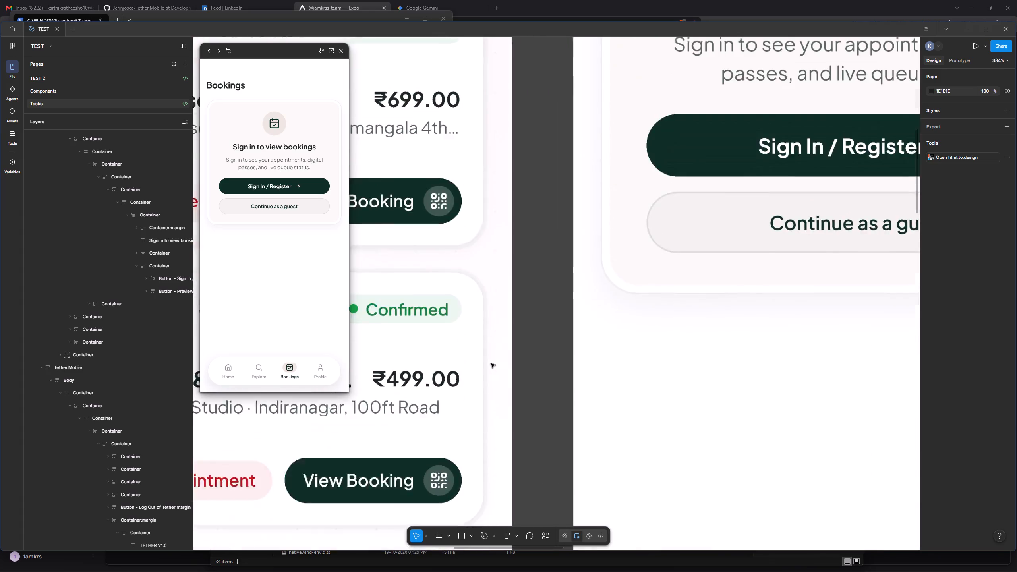
scroll(491, 363, "up", 20)
scroll(491, 363, "up", 3)
scroll(491, 363, "right", 2)
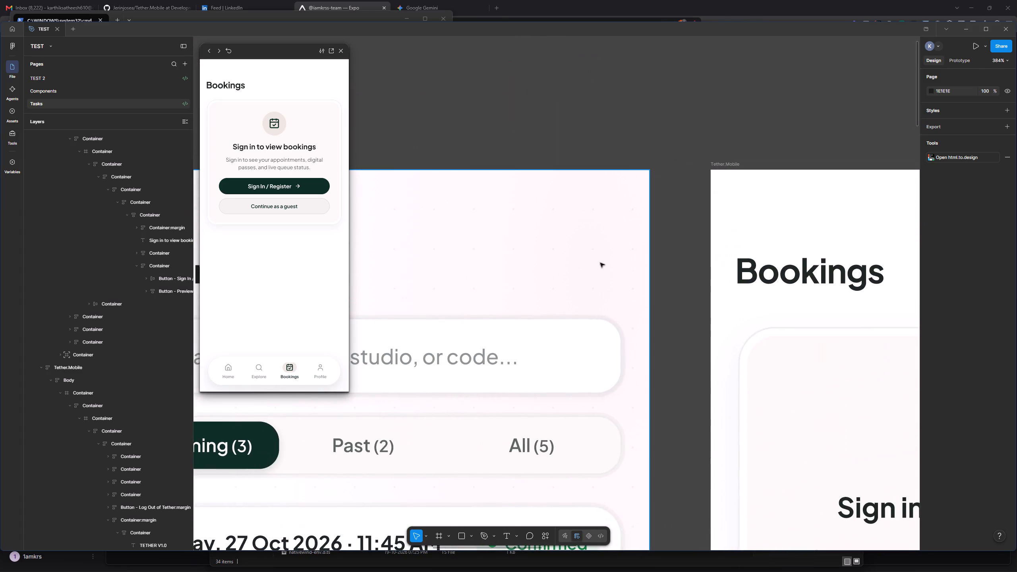
left_click(553, 248, "ctrl")
scroll(70, 170, "up", 1)
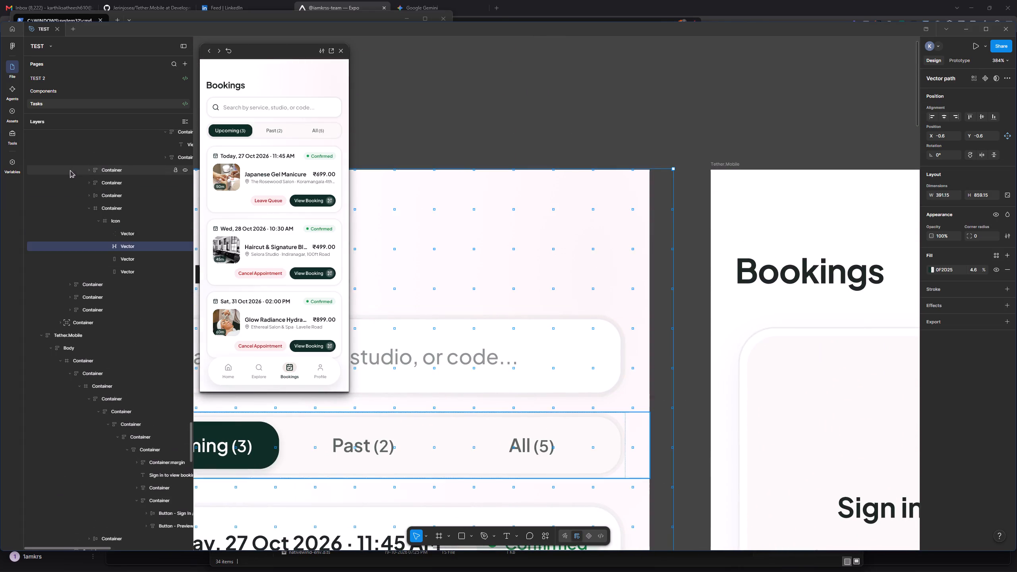
left_click(117, 216)
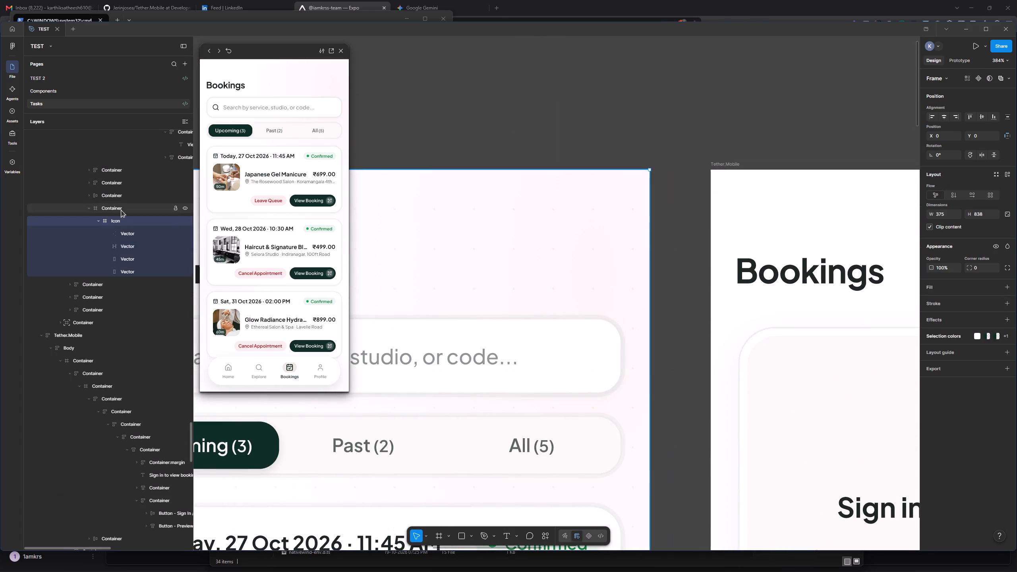
left_click(121, 210)
key("Delete")
Delete the dotted background Container from the search screen with Trending Searches.
scroll(536, 301, "right", 14)
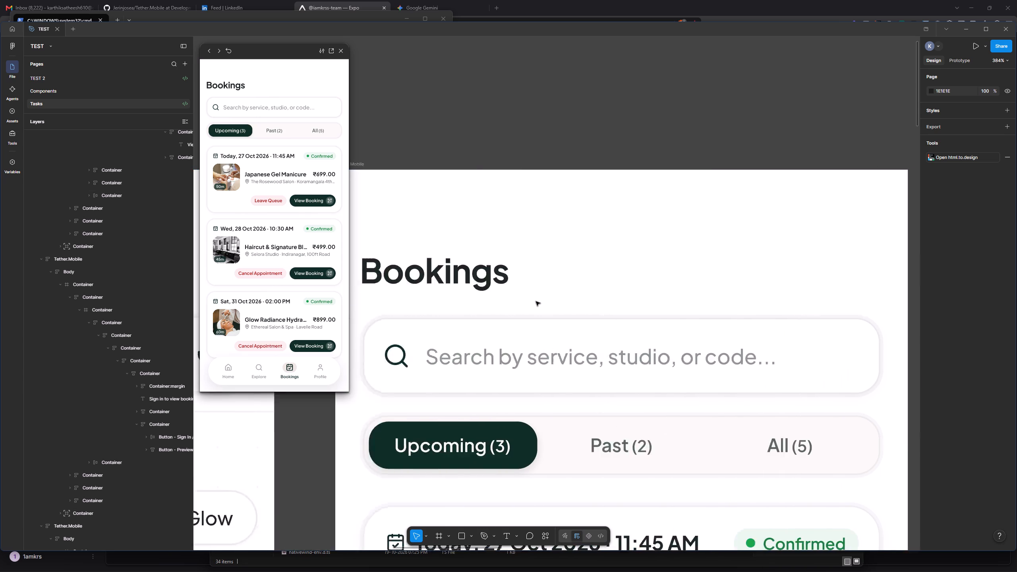
scroll(536, 301, "right", 9)
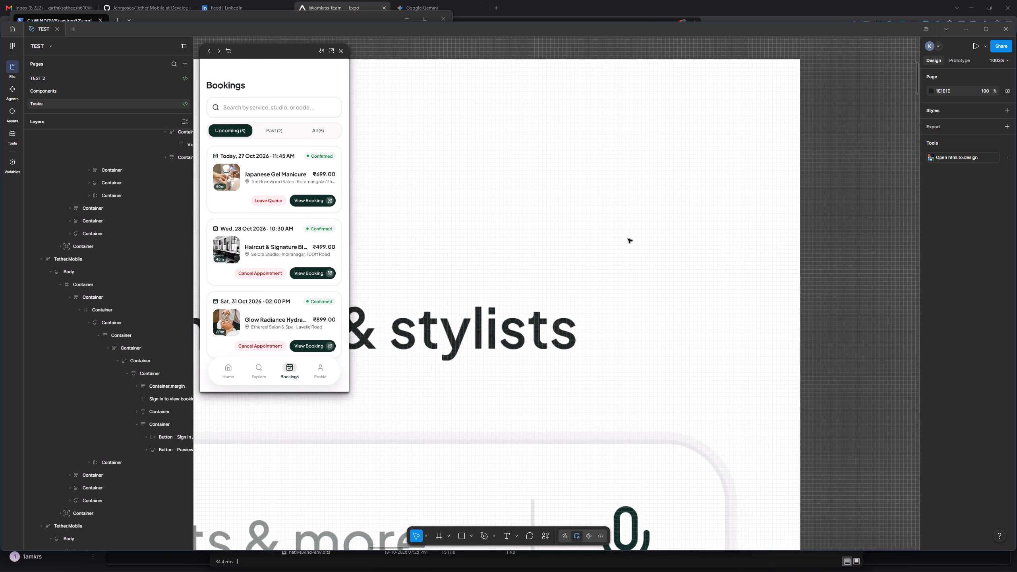
scroll(502, 177, "right", 8)
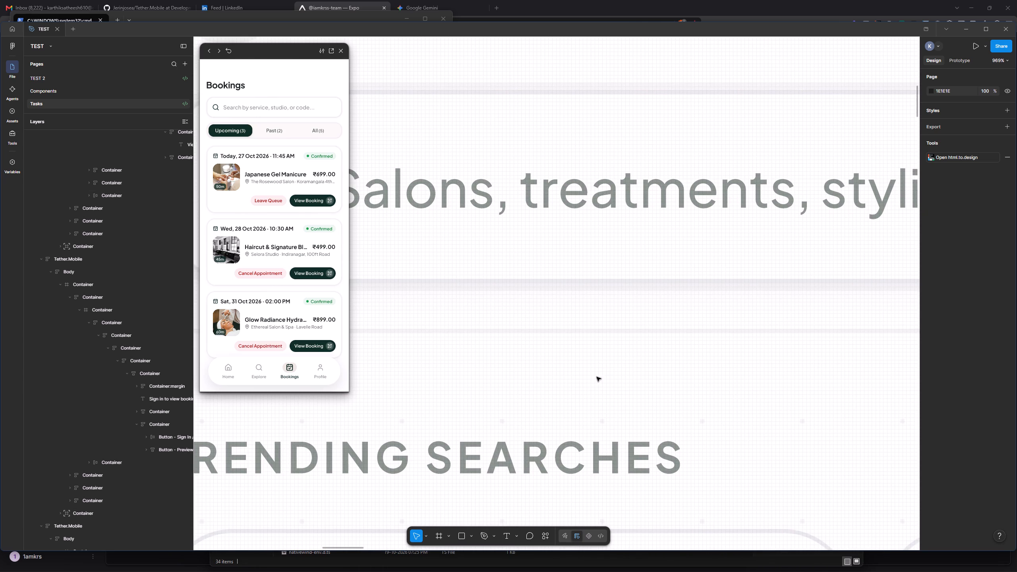
left_click(603, 421, "ctrl")
scroll(116, 199, "up", 1)
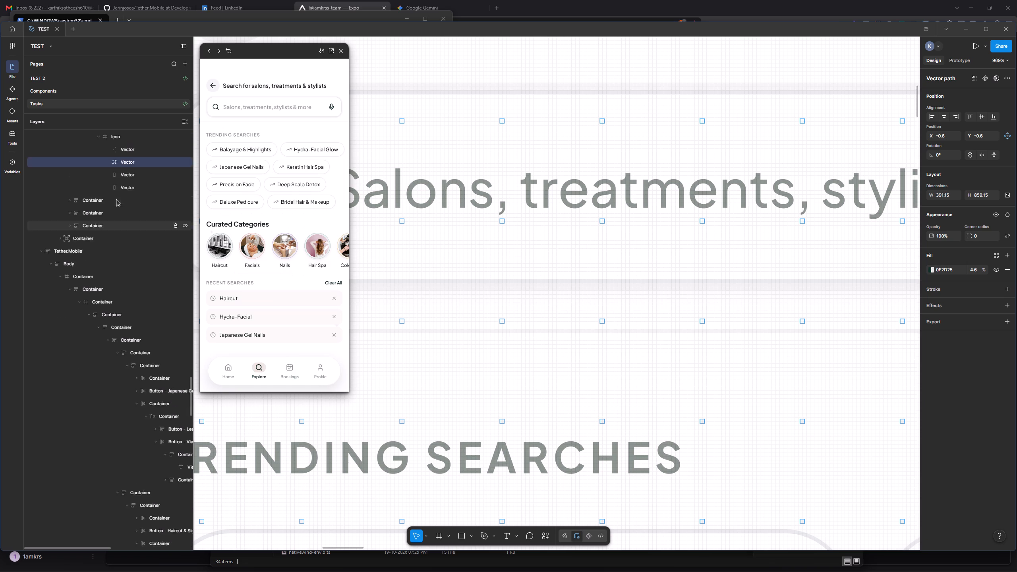
scroll(116, 199, "up", 1)
left_click(123, 230)
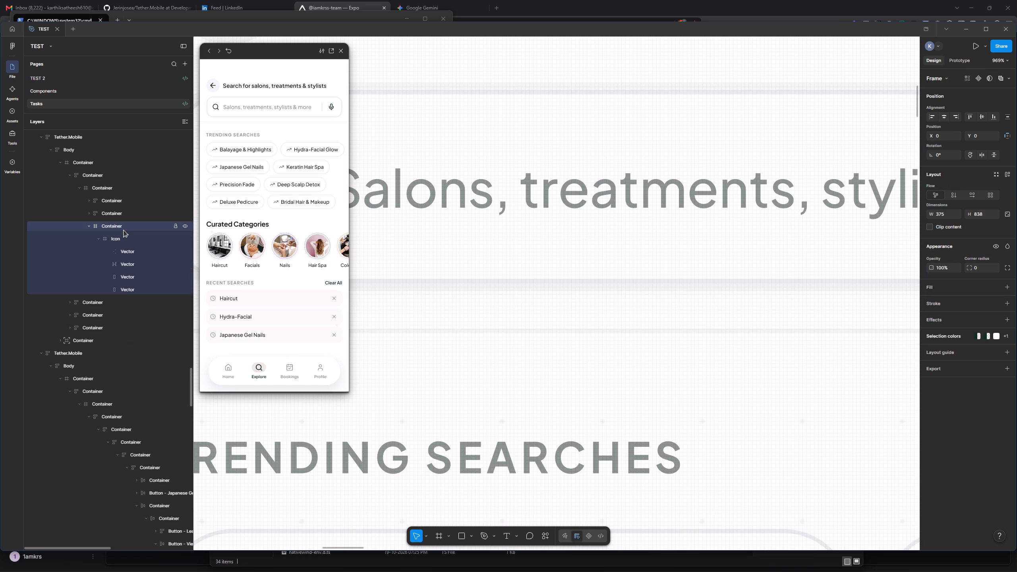
key("Delete")
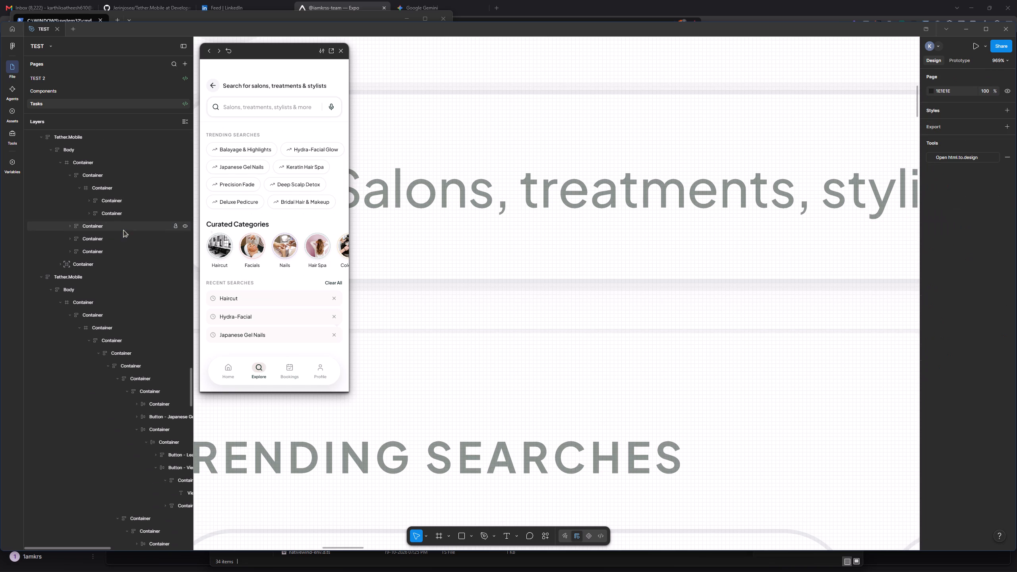
Delete the dotted background Container from the Home screen with the Indiranagar, Bengaluru location header.
scroll(666, 345, "right", 5)
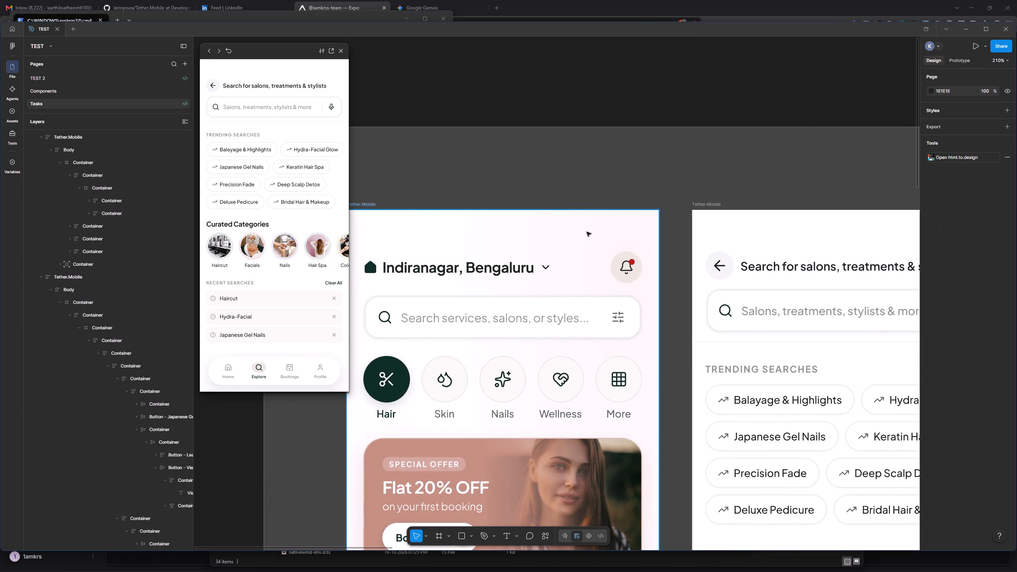
left_click(499, 229, "ctrl")
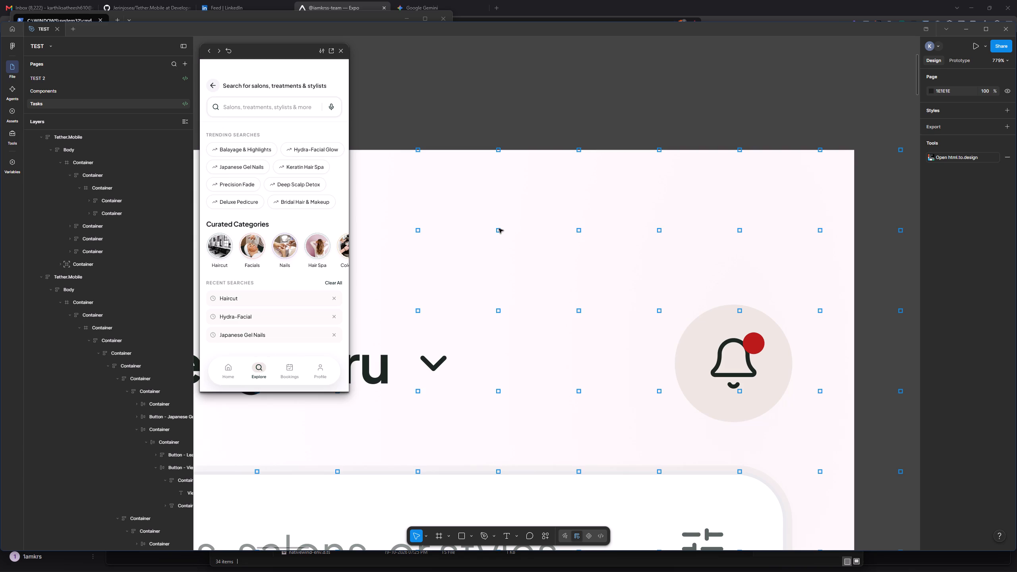
scroll(121, 203, "up", 3)
left_click(136, 264)
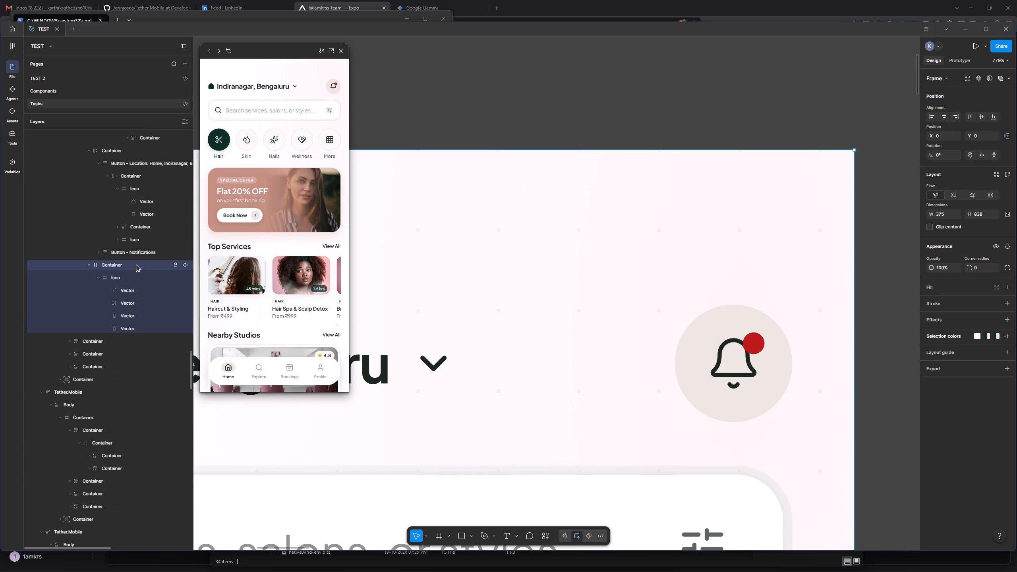
key("Delete")
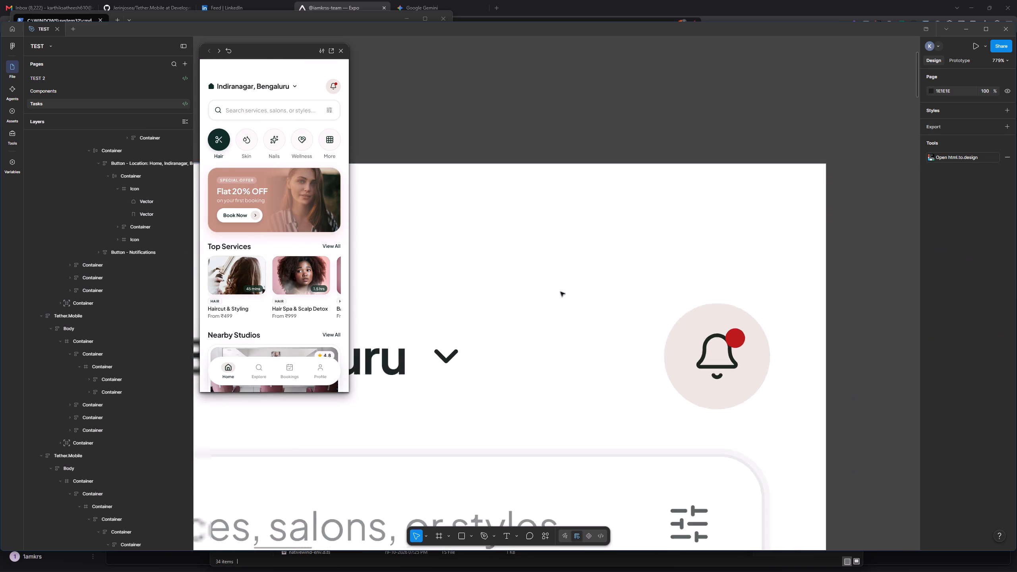
Delete the dotted background Container holding the vector Icon from the Selora Studio screen where no treatment has been added.
scroll(561, 292, "right", 9)
scroll(561, 292, "down", 8)
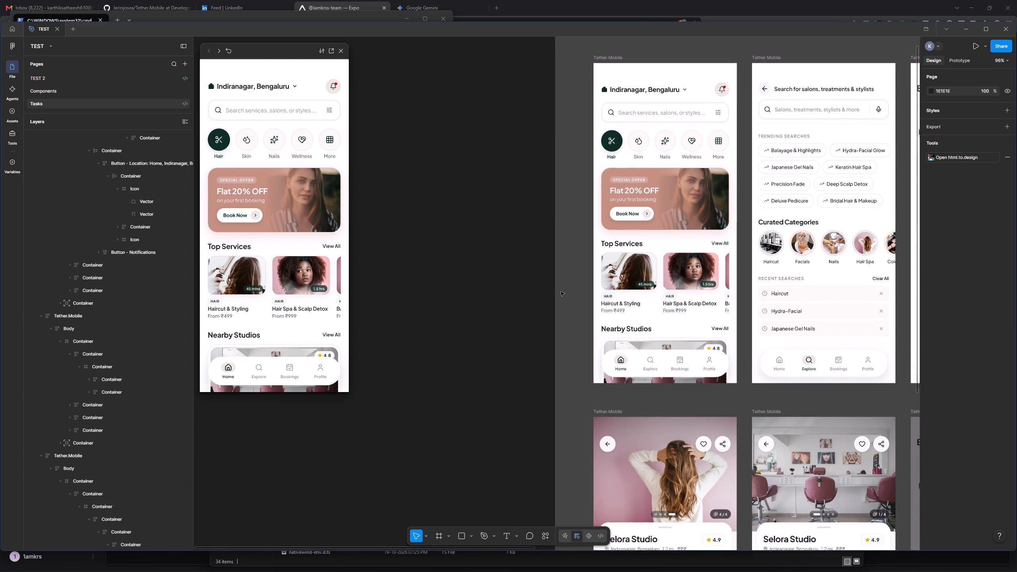
scroll(561, 292, "down", 6)
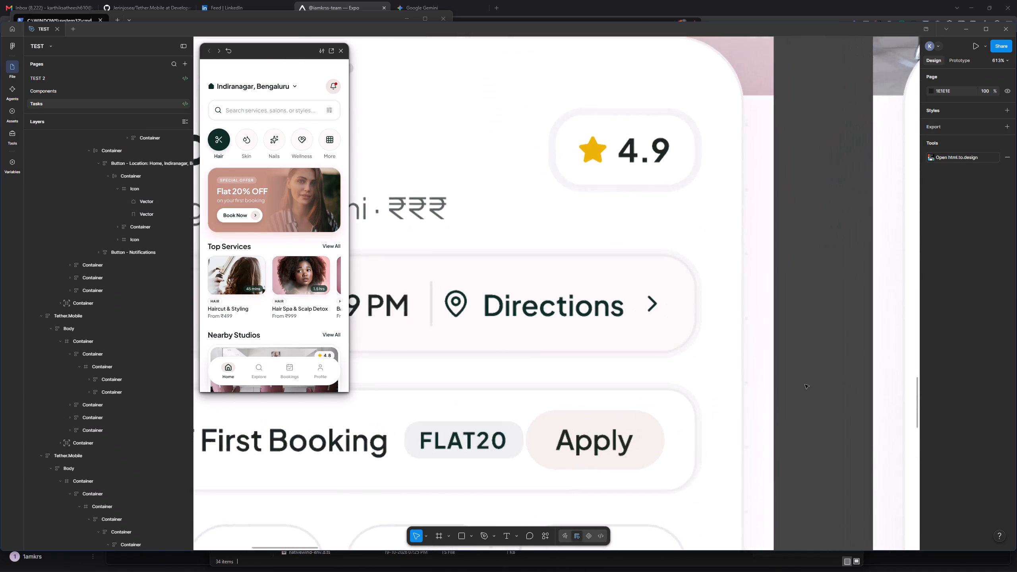
left_click(746, 315, "ctrl")
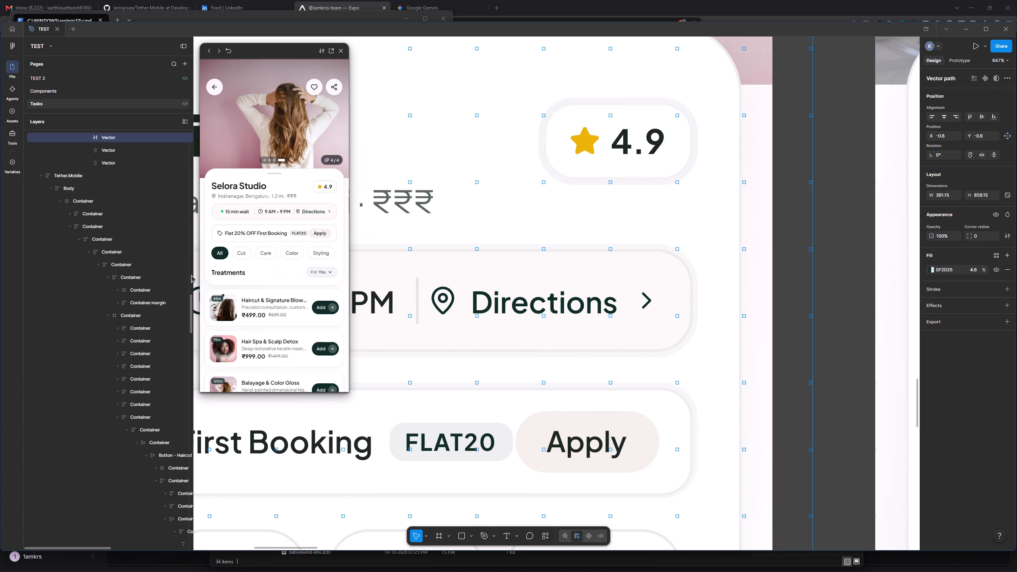
scroll(157, 338, "up", 3)
left_click(125, 249)
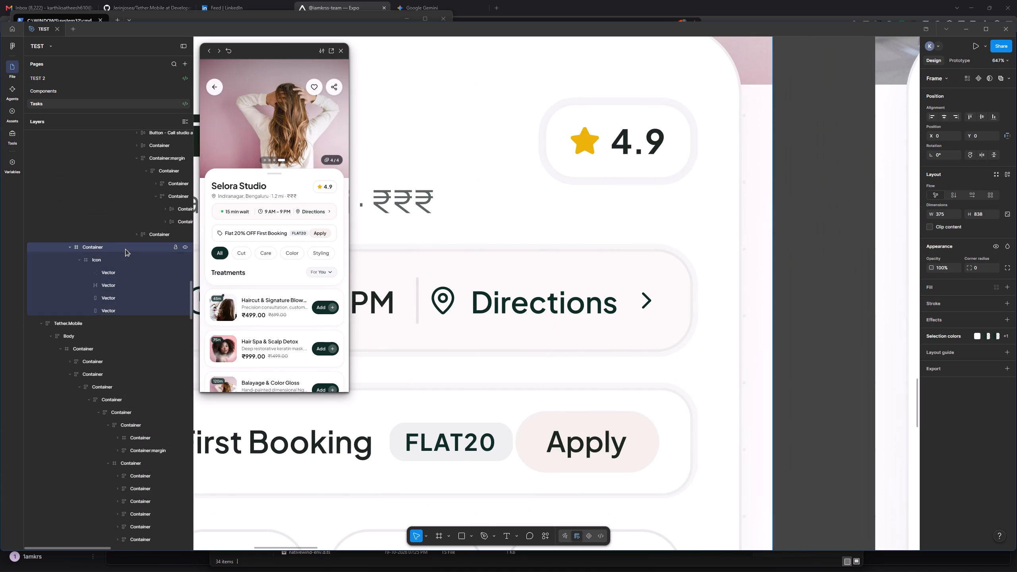
key("Delete")
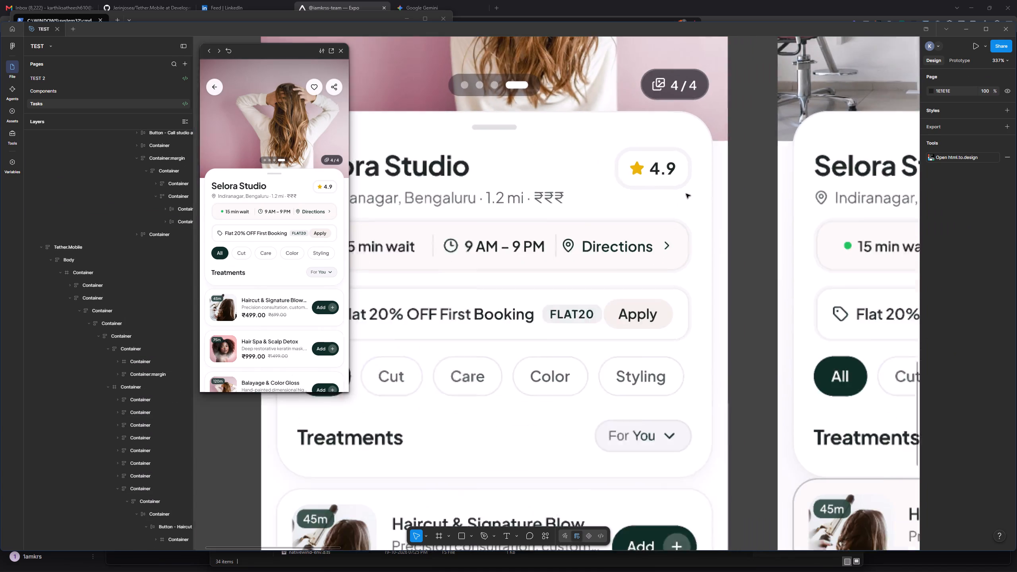
Delete the background Container with the dot and sparkle vectors from the Selora Studio screen with the Book Appointment bar.
scroll(686, 194, "left", 10)
scroll(686, 194, "down", 3)
scroll(686, 194, "left", 3)
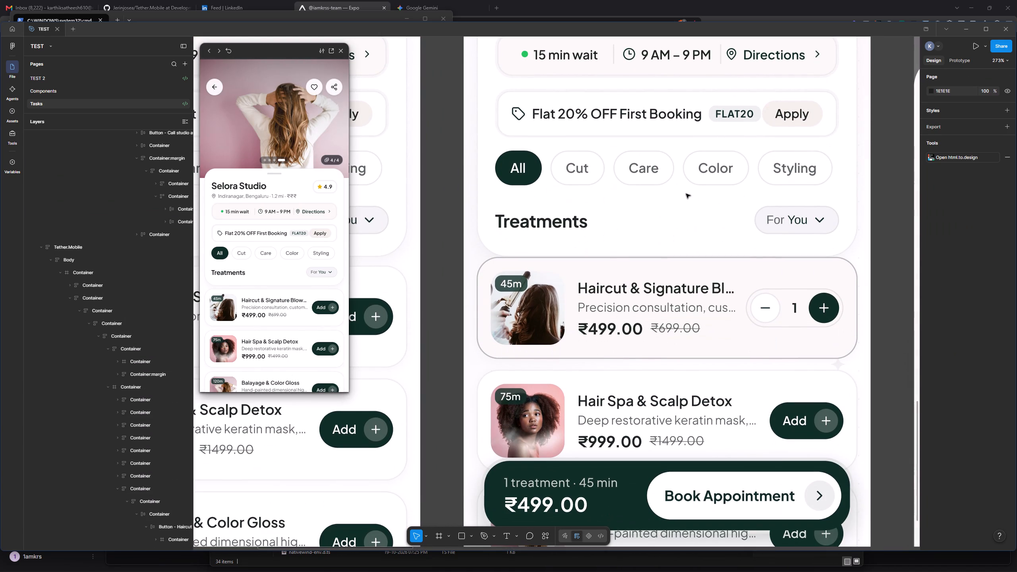
left_click(839, 366, "ctrl")
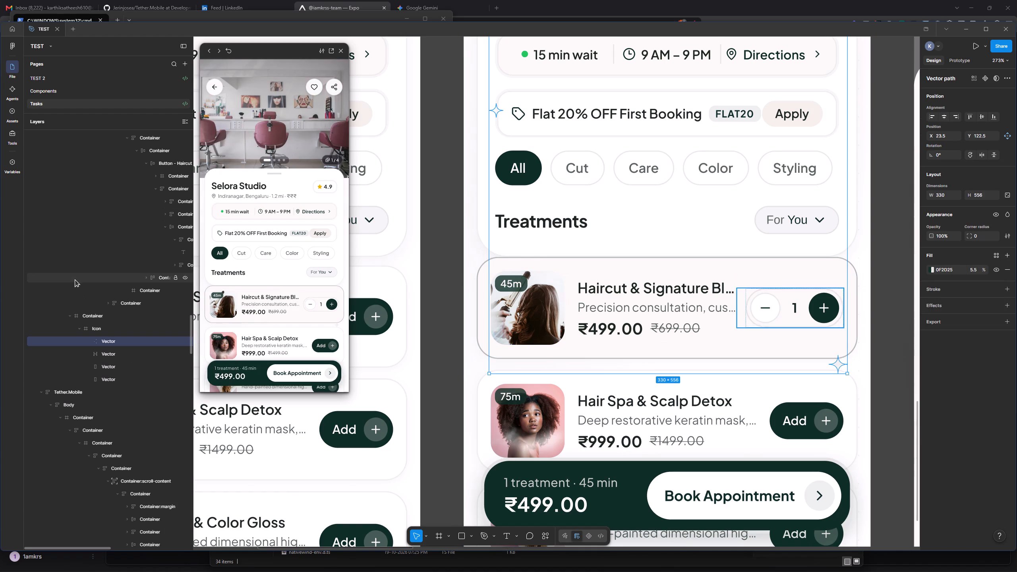
left_click(104, 317)
key("BackSpace")
key("ctrl+z")
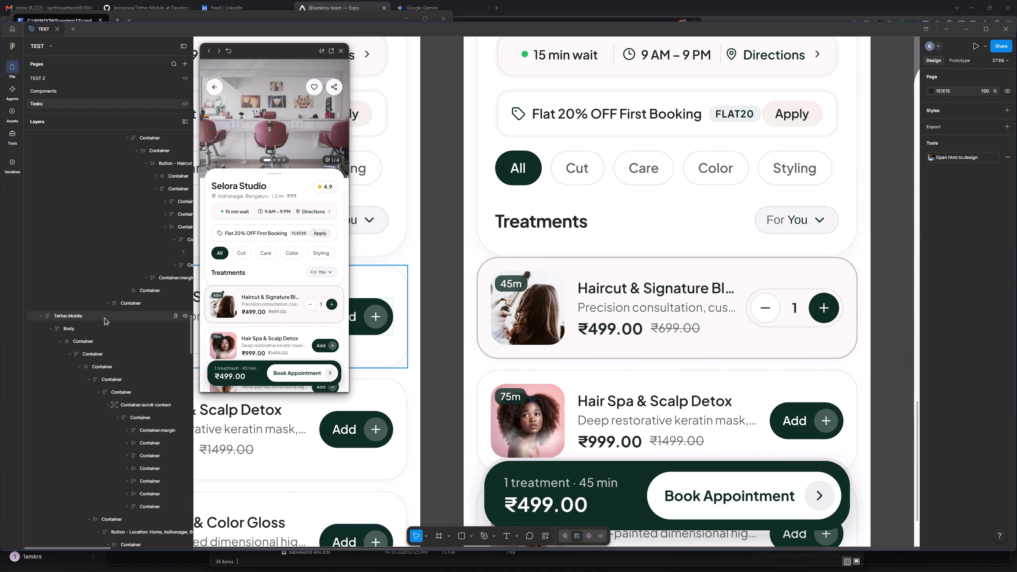
key("Delete")
Examine the Digital Pass and Book Appointment screens for leftover dotted background layers.
scroll(486, 313, "left", 1)
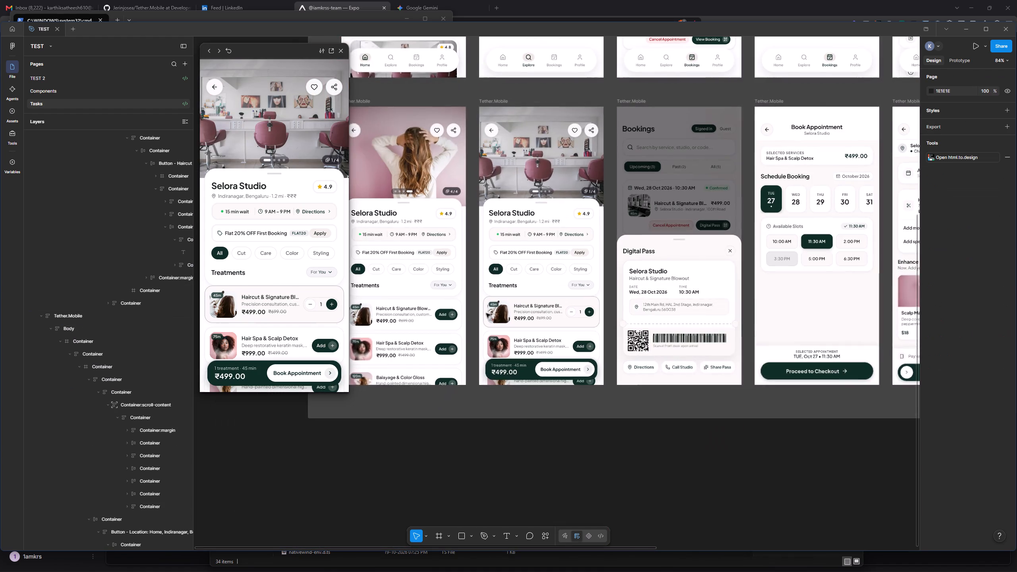
scroll(486, 313, "left", 1)
scroll(649, 200, "up", 5)
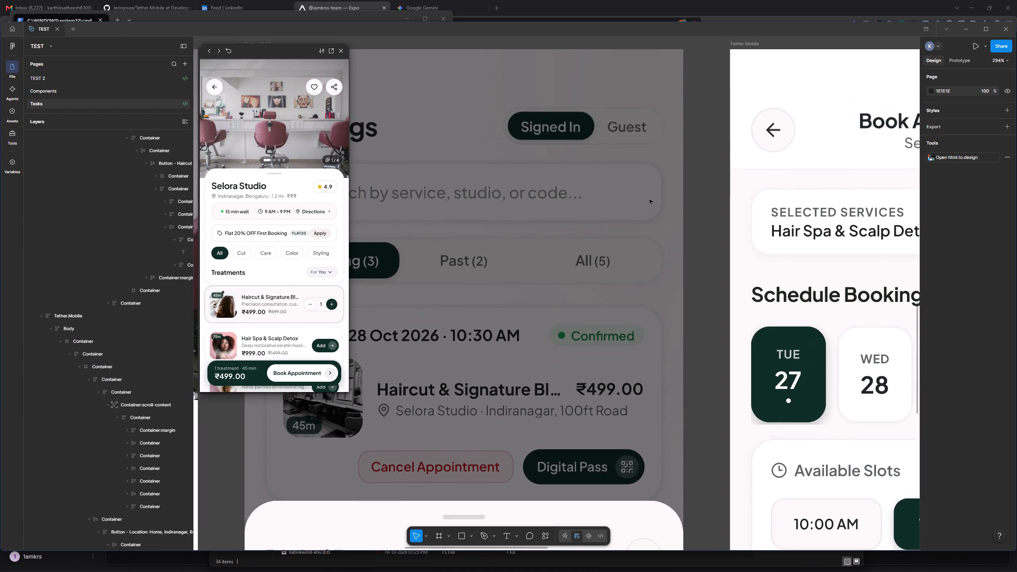
scroll(649, 200, "up", 1)
scroll(649, 200, "left", 5)
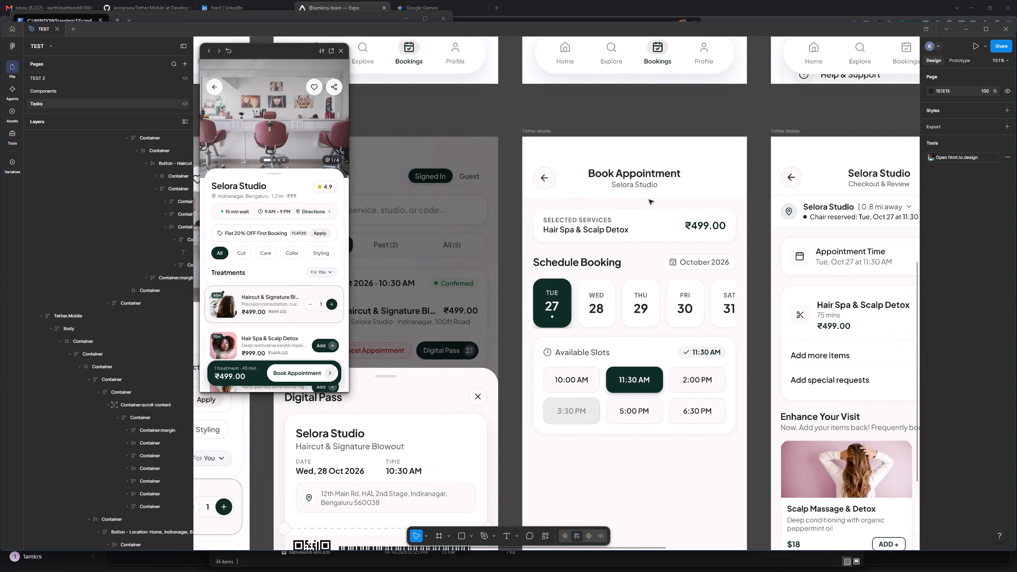
scroll(718, 367, "down", 2)
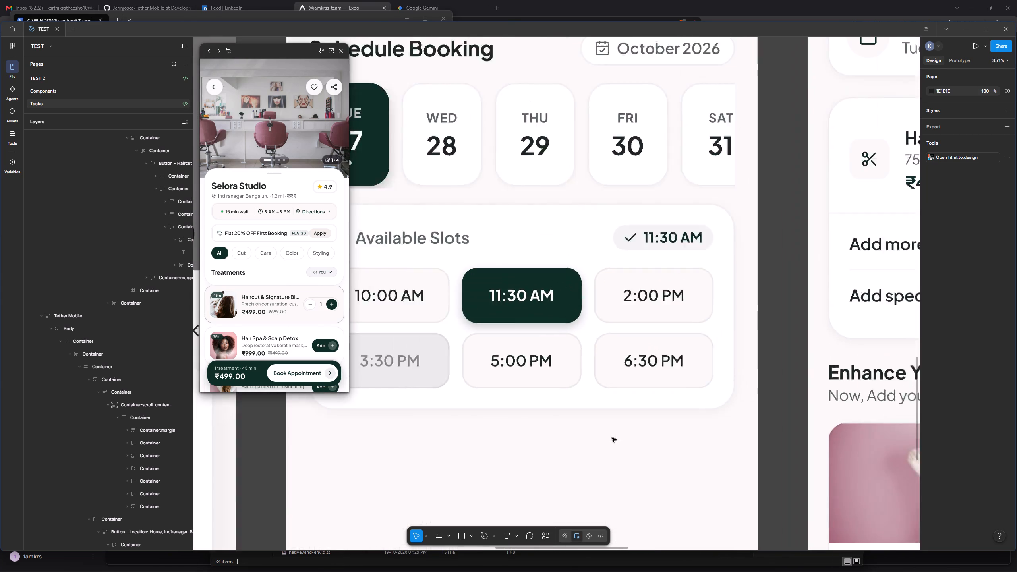
Add a linear gradient fill to the Container holding the day cards under Schedule Booking on the Book Appointment screen.
scroll(716, 231, "up", 1)
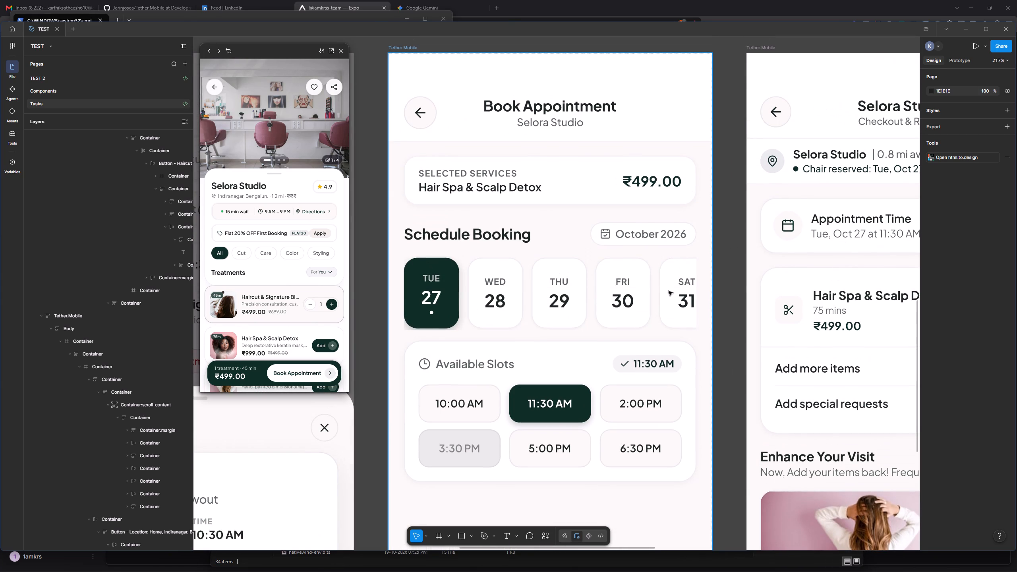
triple_click(669, 291)
double_click(669, 291)
triple_click(669, 291)
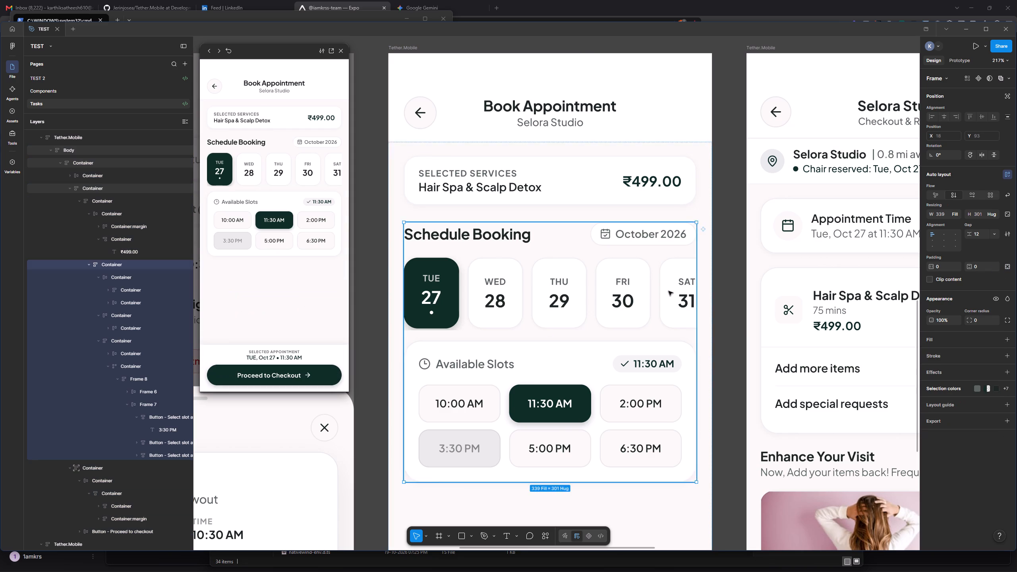
key("ctrl+z")
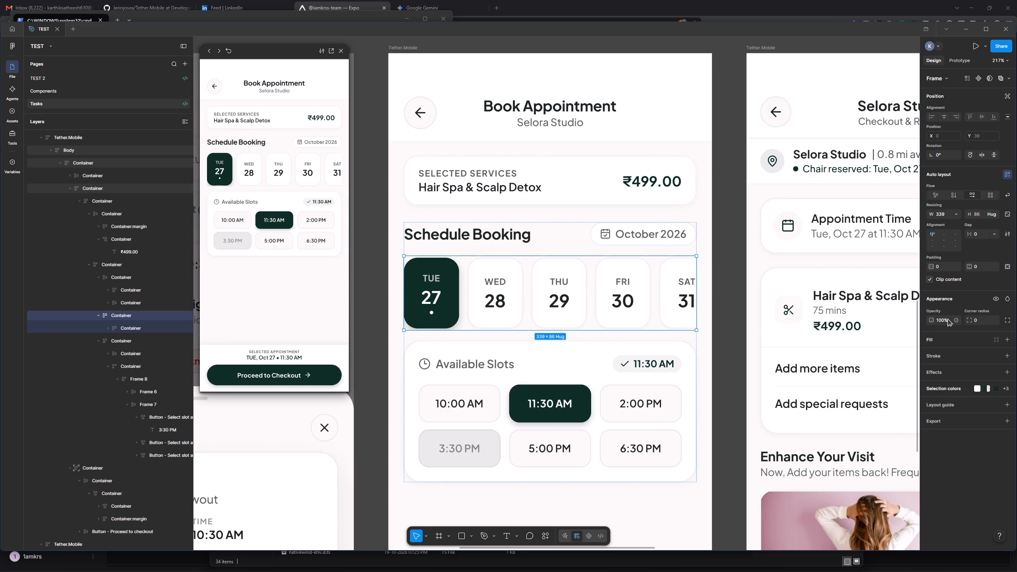
left_click(941, 338)
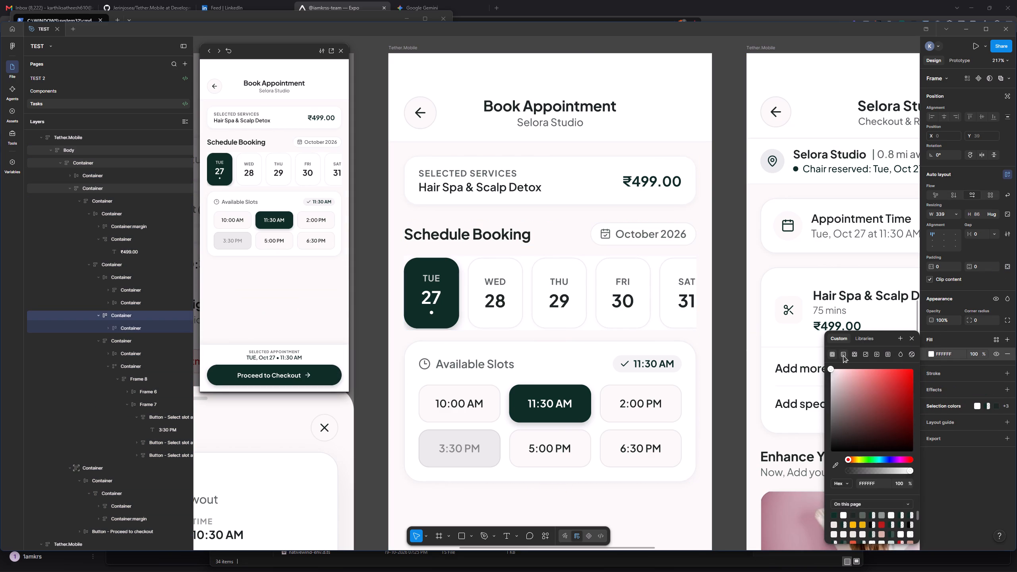
left_click(842, 355)
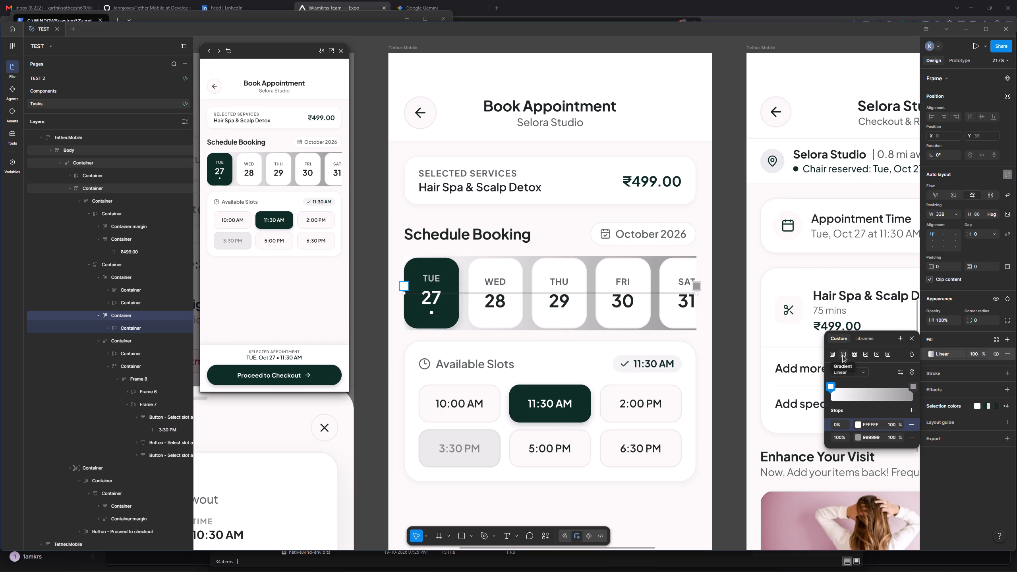
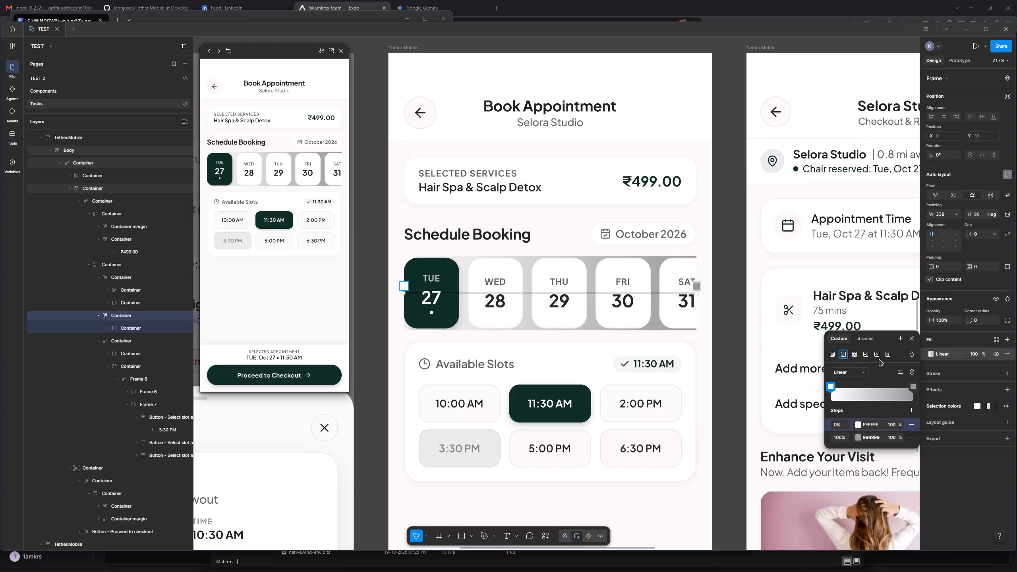
Remove the linear gradient fill from the Container holding the day cards on the Book Appointment screen.
left_click(1009, 356)
Examine the Checkout & Review and Payment Options screens, including the Enhance Your Visit and Preferred Payment areas.
scroll(784, 310, "left", 3)
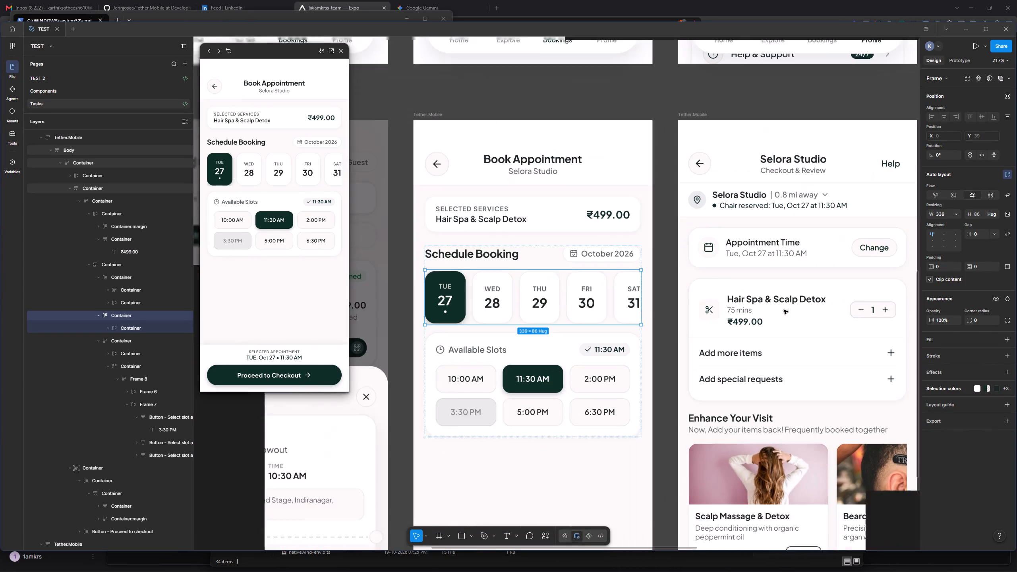
scroll(784, 310, "left", 3)
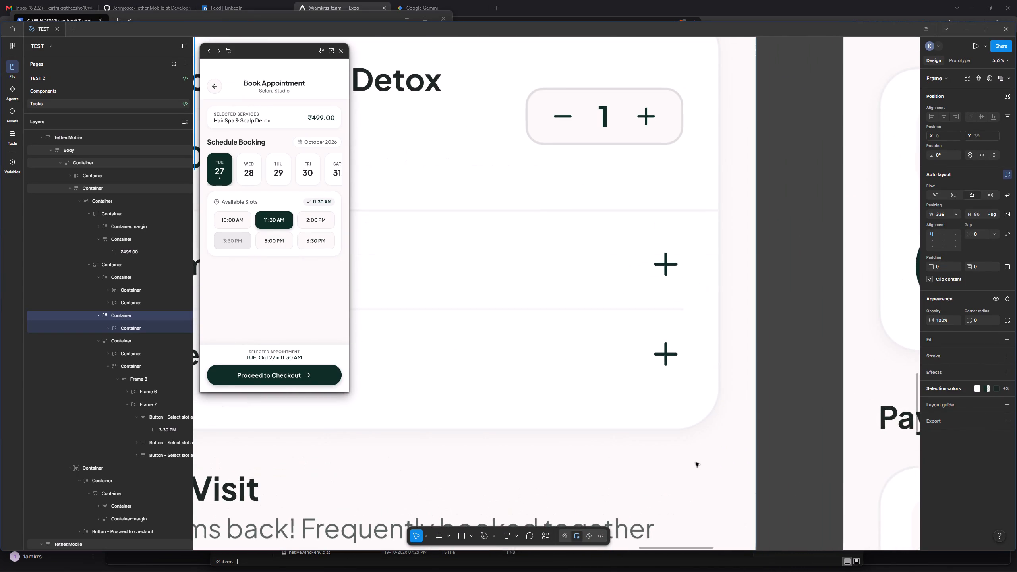
scroll(696, 462, "down", 4)
scroll(696, 462, "right", 7)
scroll(696, 462, "up", 1)
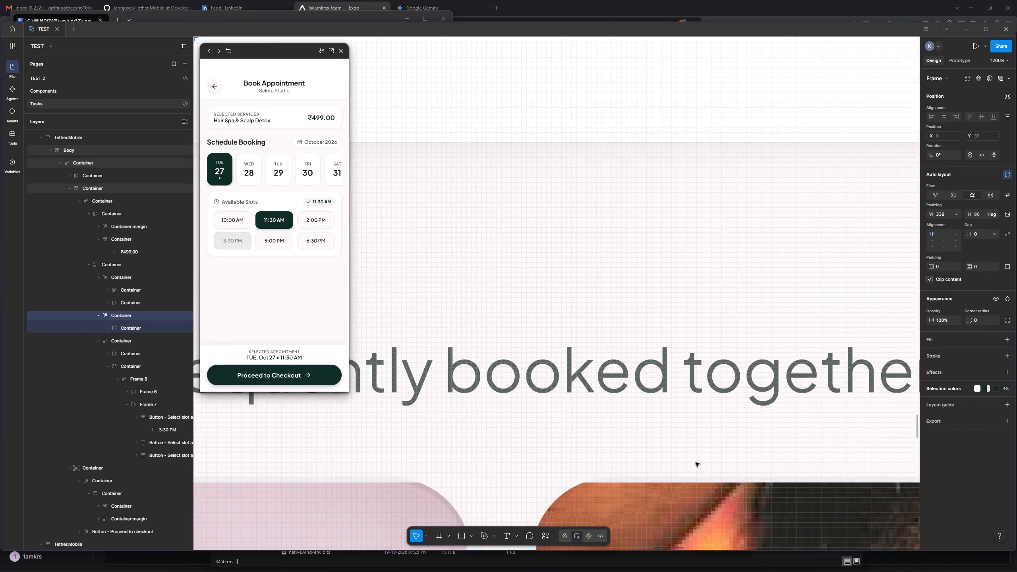
scroll(696, 462, "left", 19)
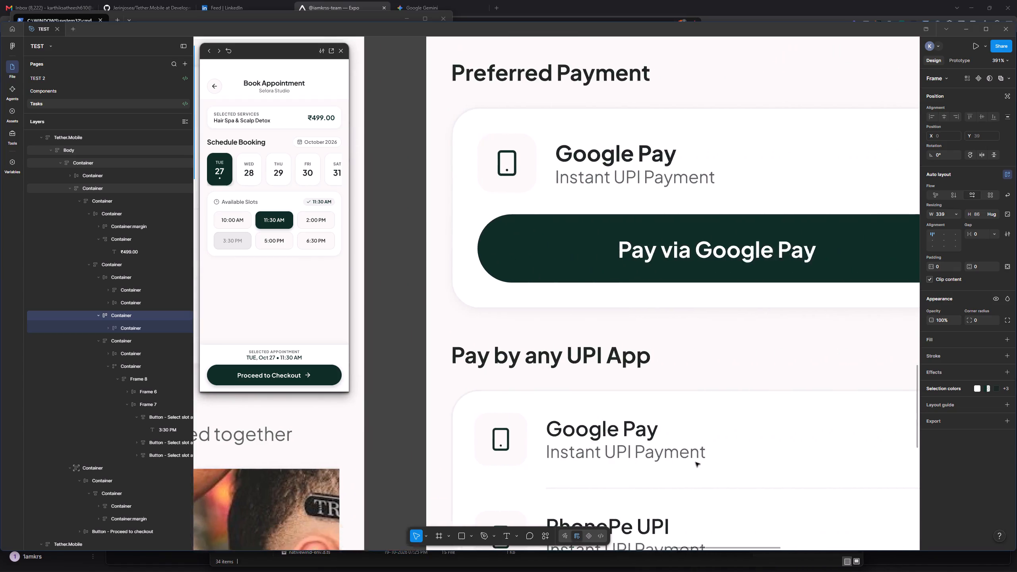
scroll(696, 462, "left", 3)
scroll(696, 462, "down", 4)
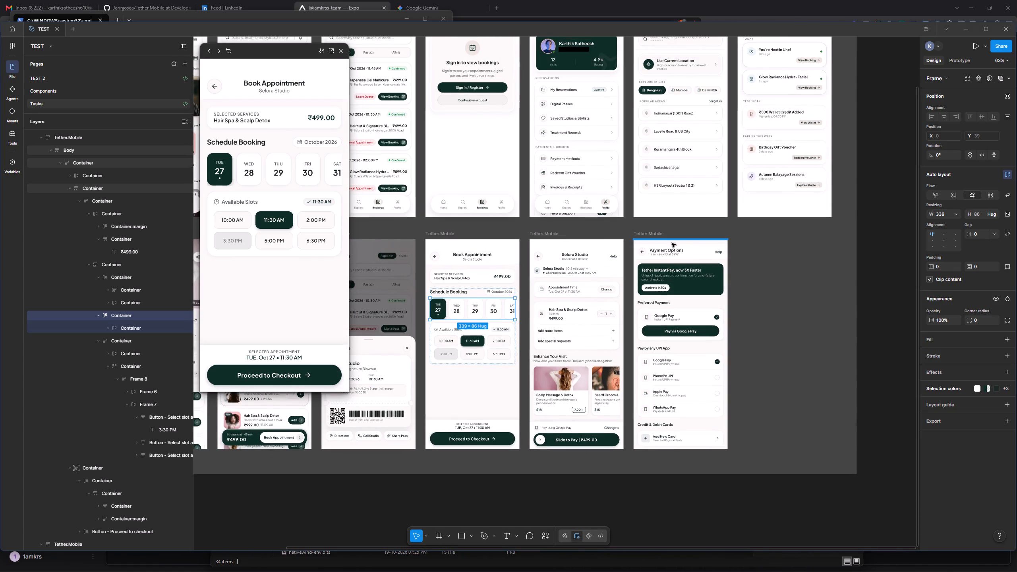
scroll(667, 230, "up", 3)
scroll(667, 230, "right", 2)
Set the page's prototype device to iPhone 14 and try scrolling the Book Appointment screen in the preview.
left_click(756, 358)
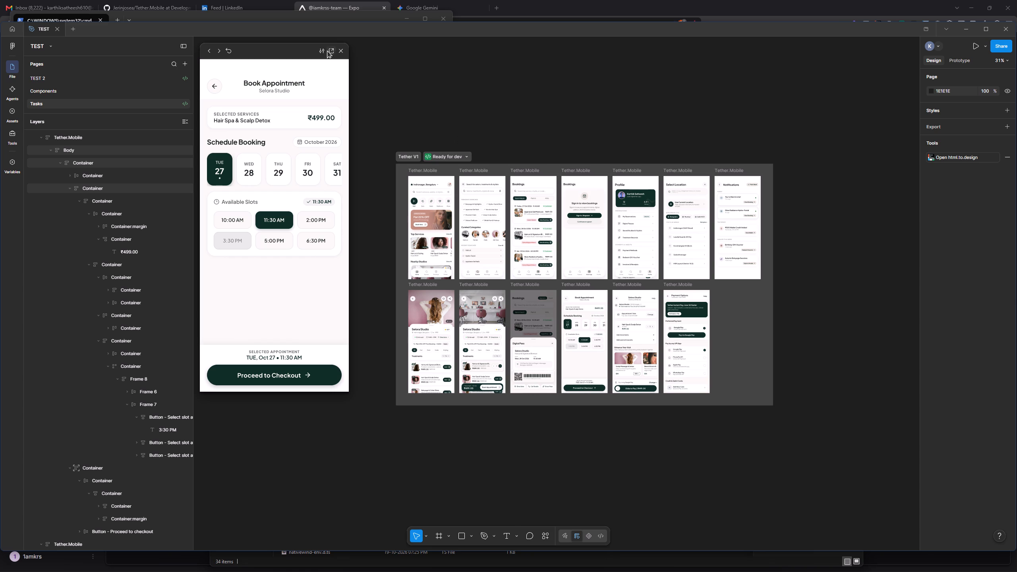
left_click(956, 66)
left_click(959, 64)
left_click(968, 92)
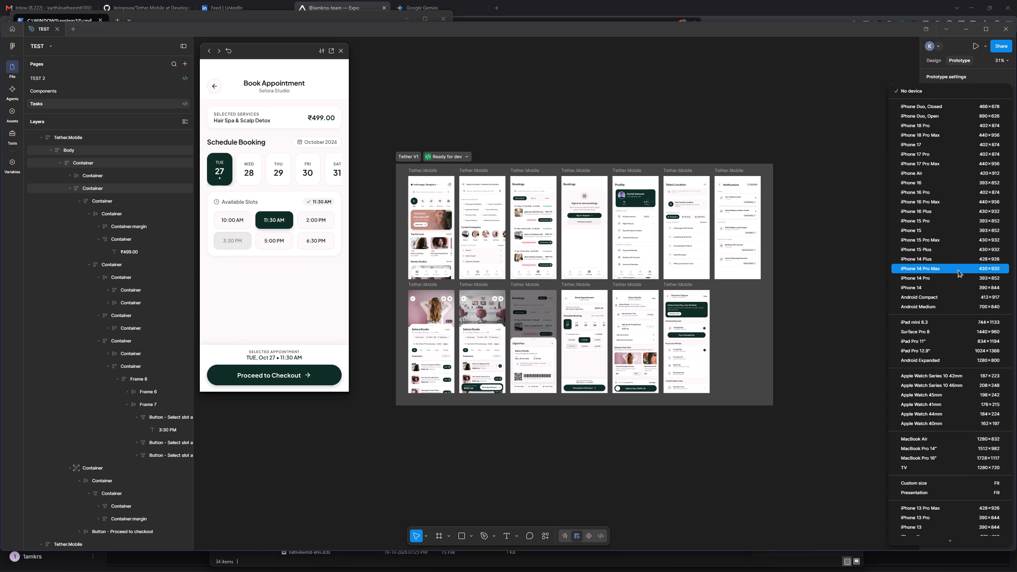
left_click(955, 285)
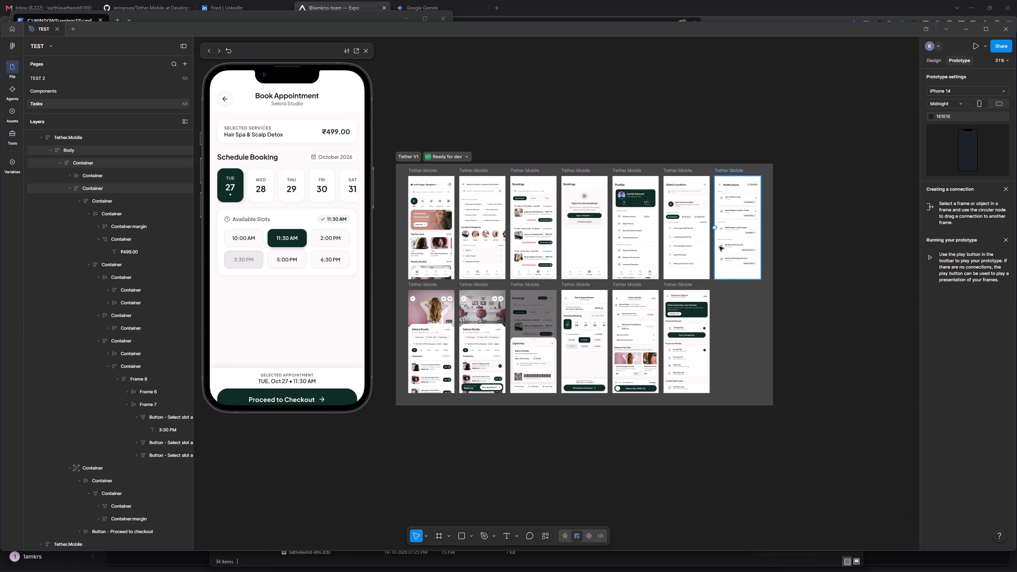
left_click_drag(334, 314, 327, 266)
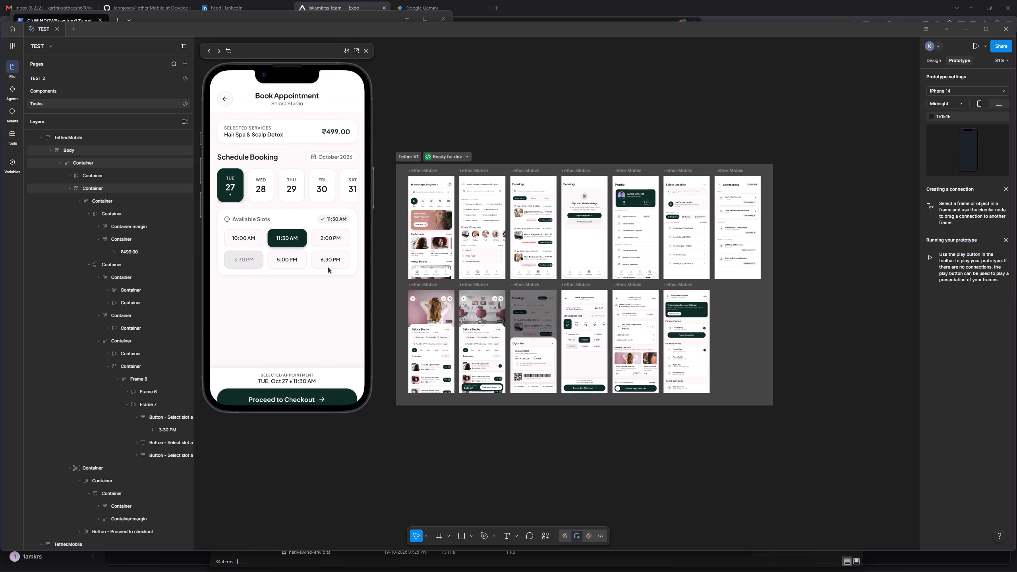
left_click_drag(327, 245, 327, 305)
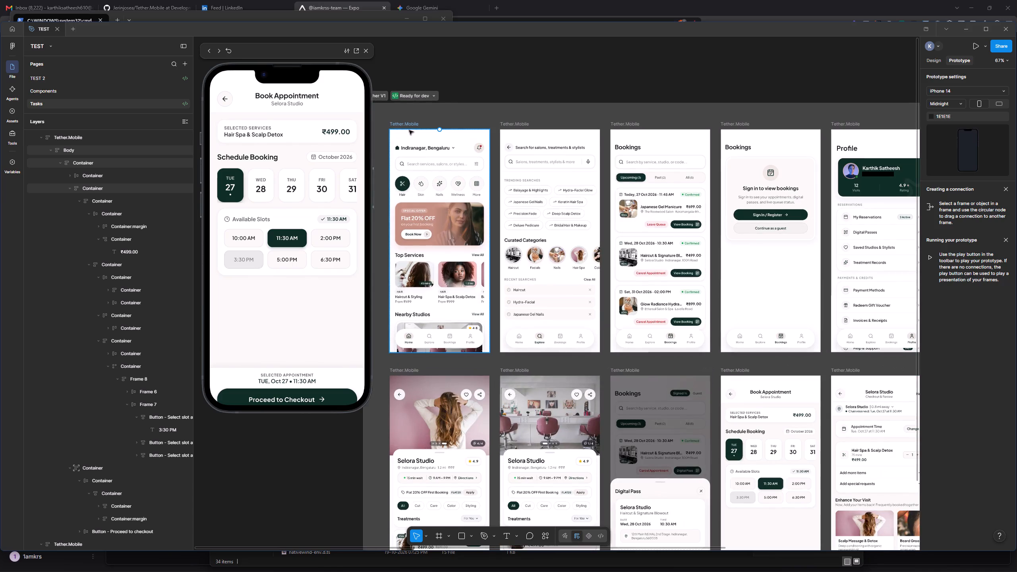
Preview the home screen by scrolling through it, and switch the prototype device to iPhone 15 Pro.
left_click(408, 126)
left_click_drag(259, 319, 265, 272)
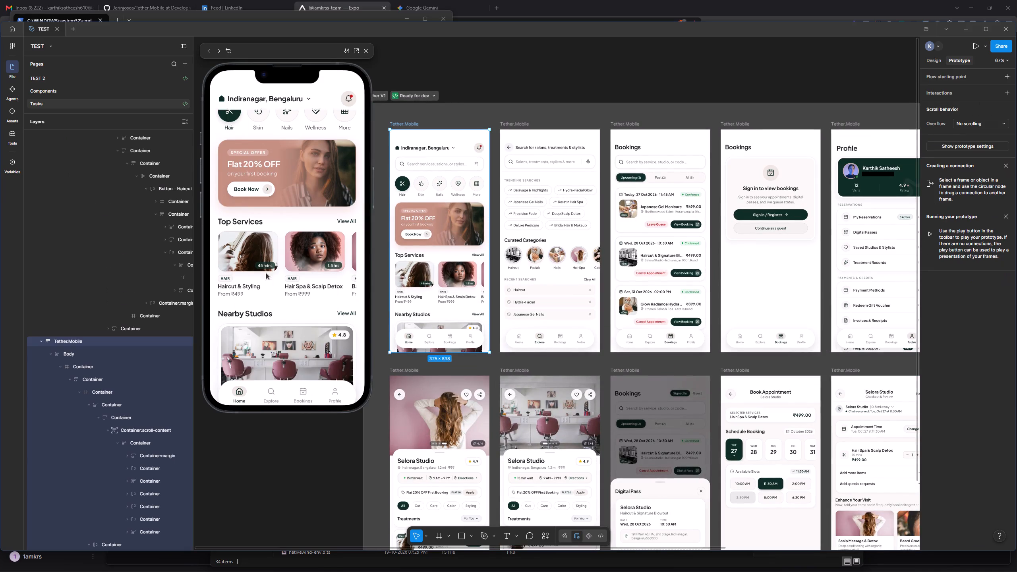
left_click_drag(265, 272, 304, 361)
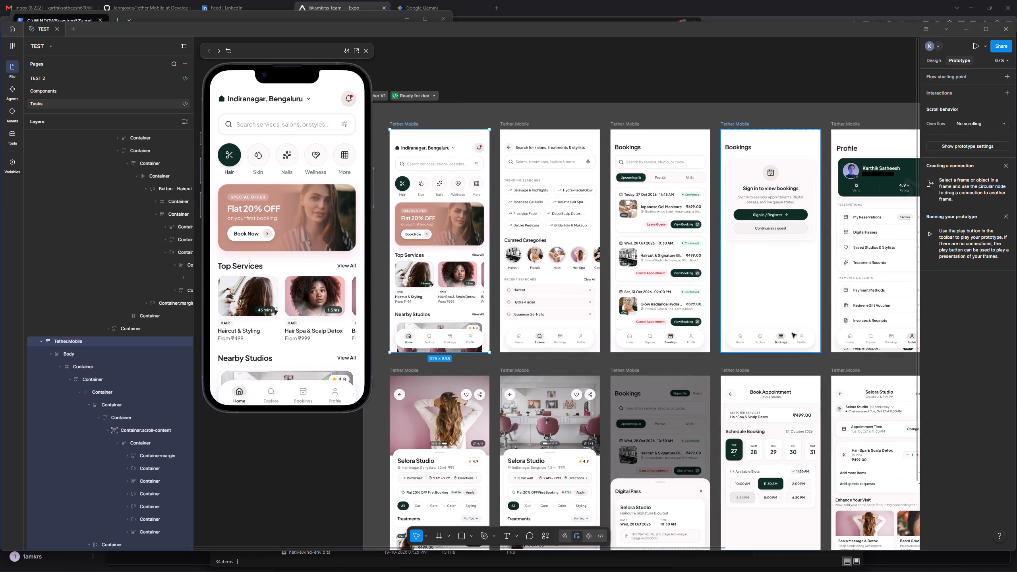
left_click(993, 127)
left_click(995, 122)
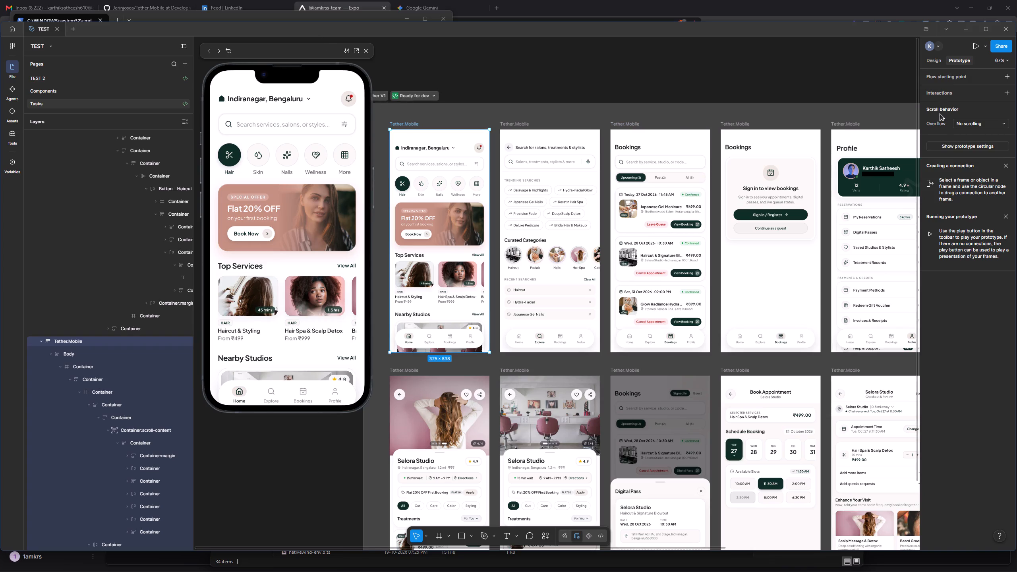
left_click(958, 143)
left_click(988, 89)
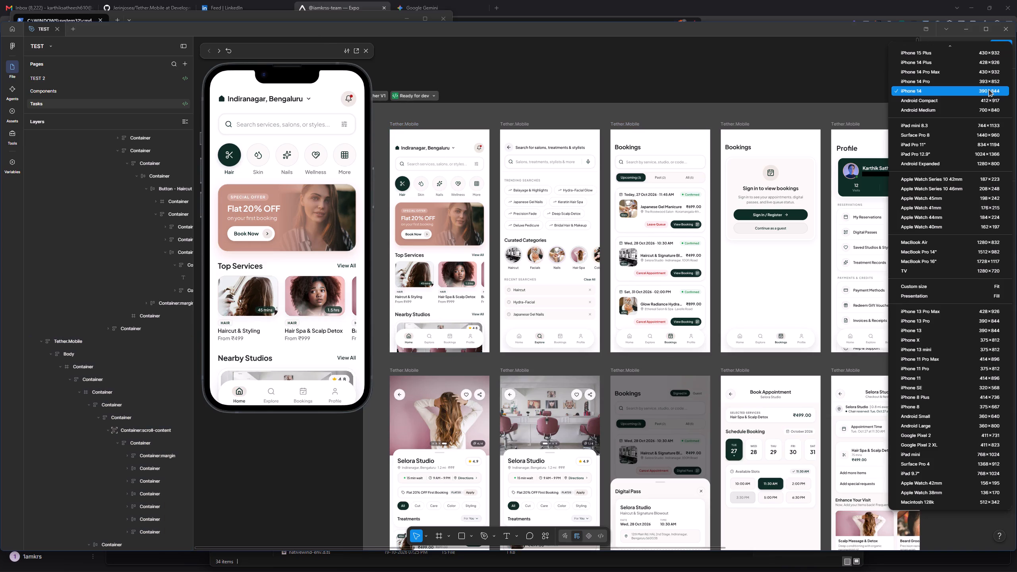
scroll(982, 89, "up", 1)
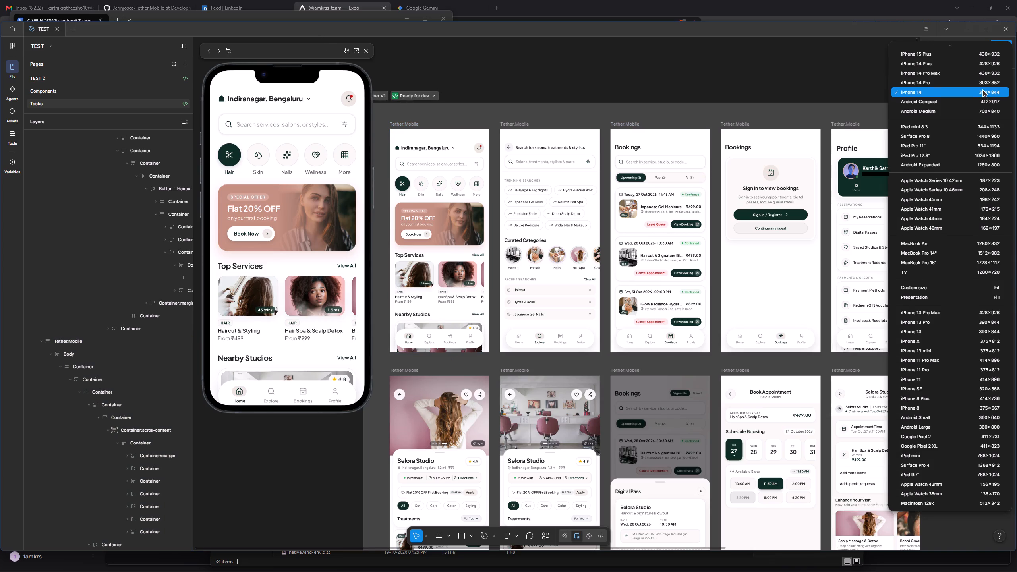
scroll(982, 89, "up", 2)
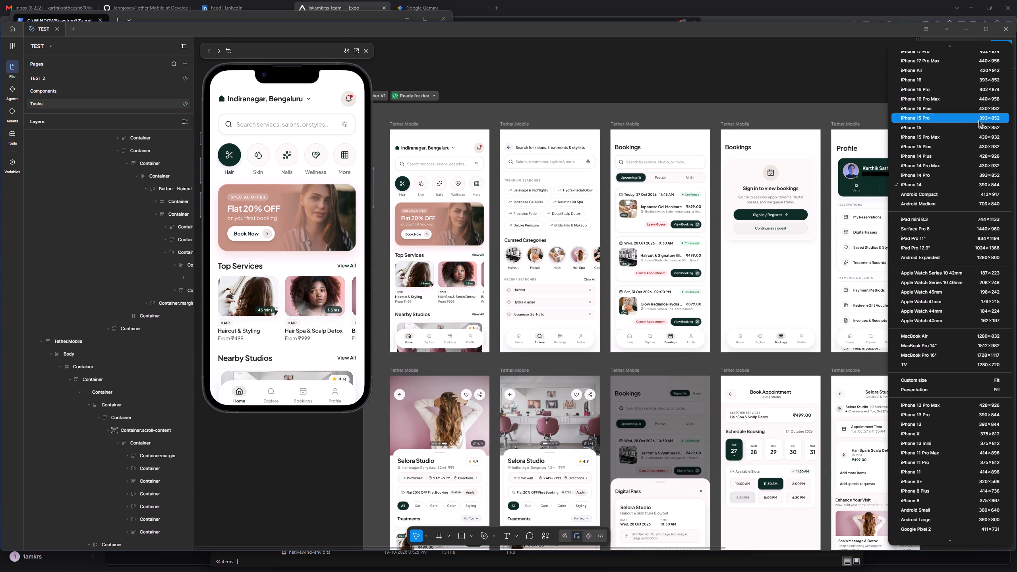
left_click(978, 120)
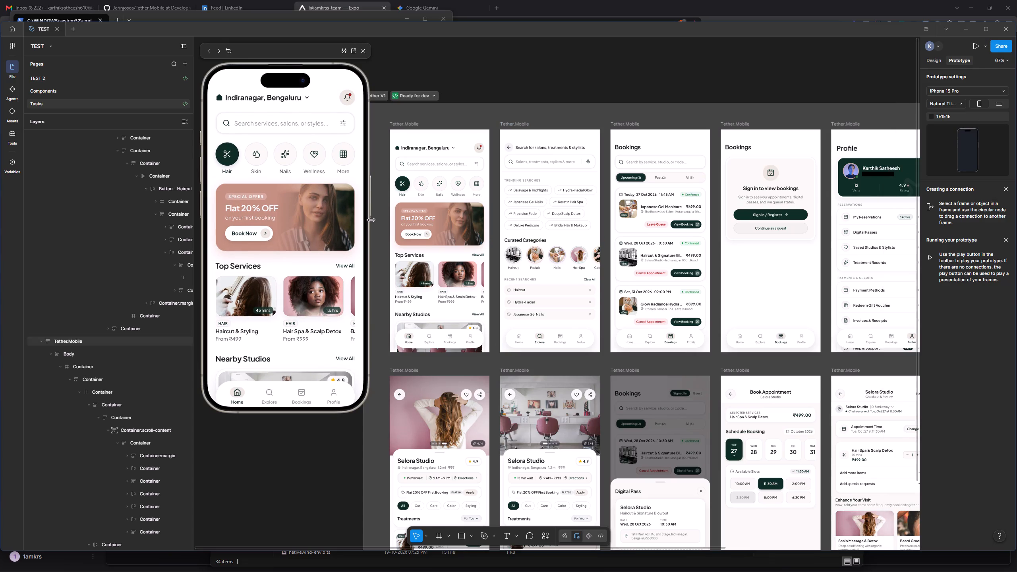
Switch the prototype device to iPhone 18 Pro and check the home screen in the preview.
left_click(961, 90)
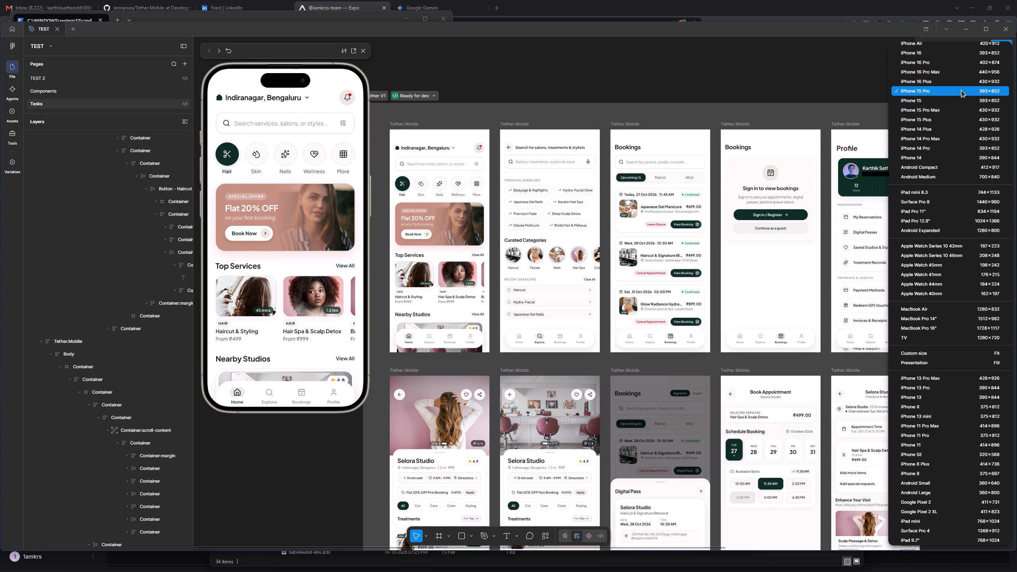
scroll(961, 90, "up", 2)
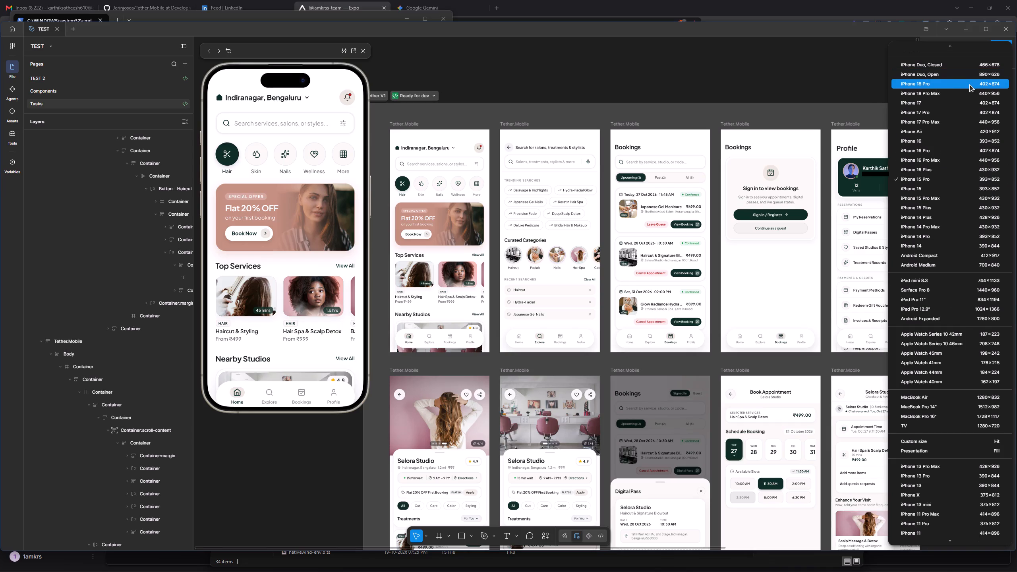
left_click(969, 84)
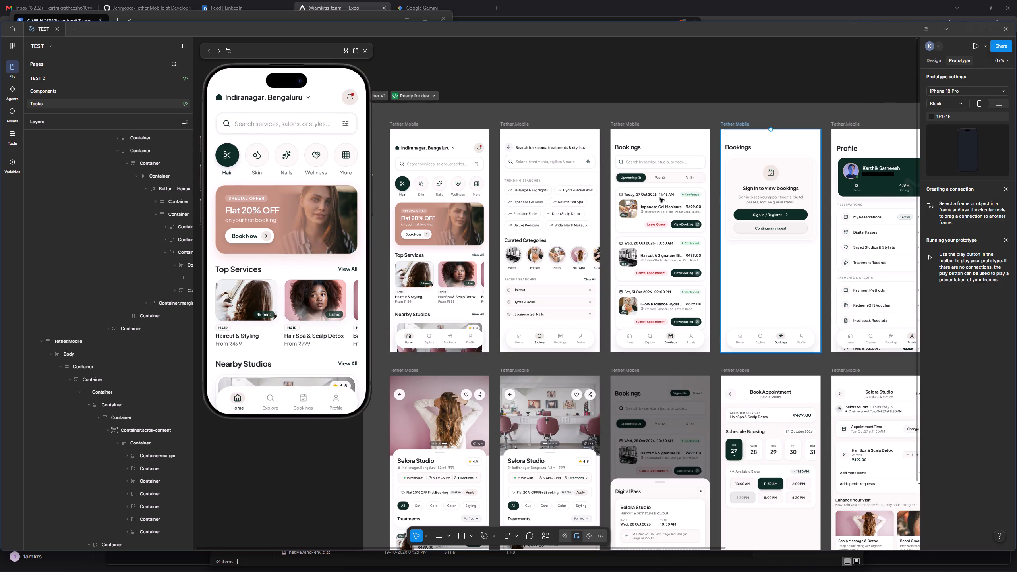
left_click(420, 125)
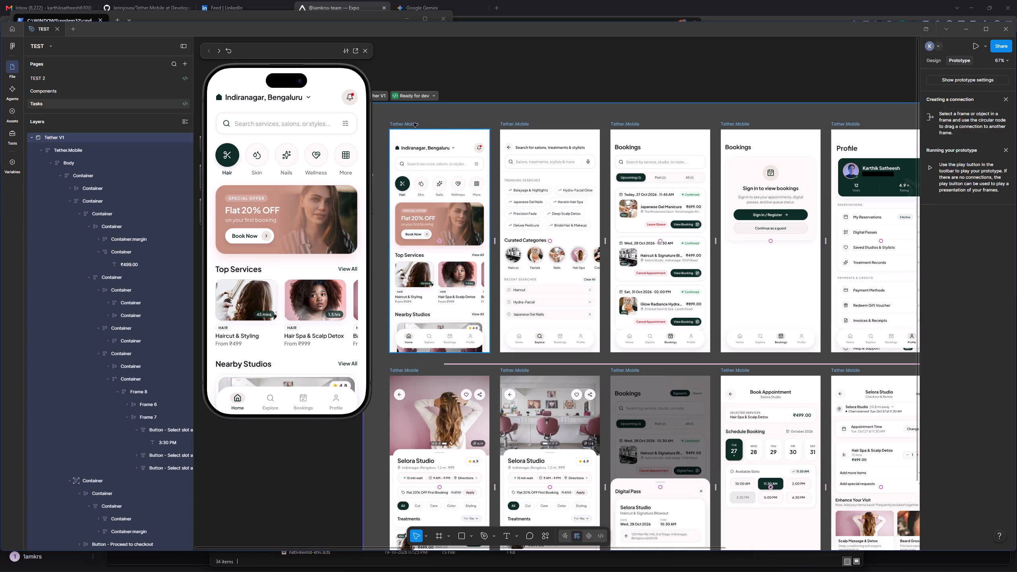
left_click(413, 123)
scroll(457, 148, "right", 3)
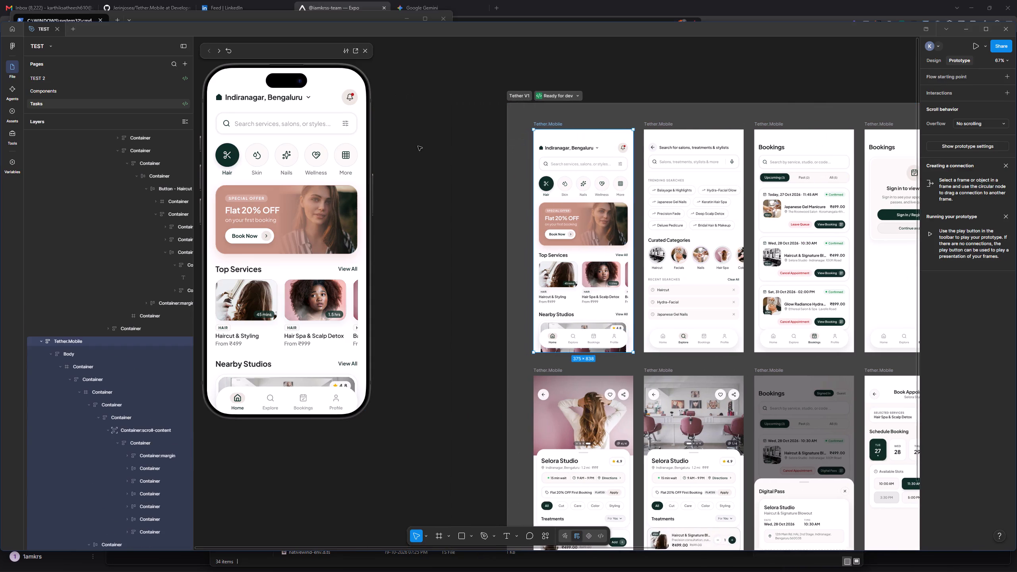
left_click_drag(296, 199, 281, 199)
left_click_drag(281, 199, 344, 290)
Set the prototype device to iPhone 17 Pro Max and scroll through the home screen preview down to Nearby Studios.
left_click(962, 147)
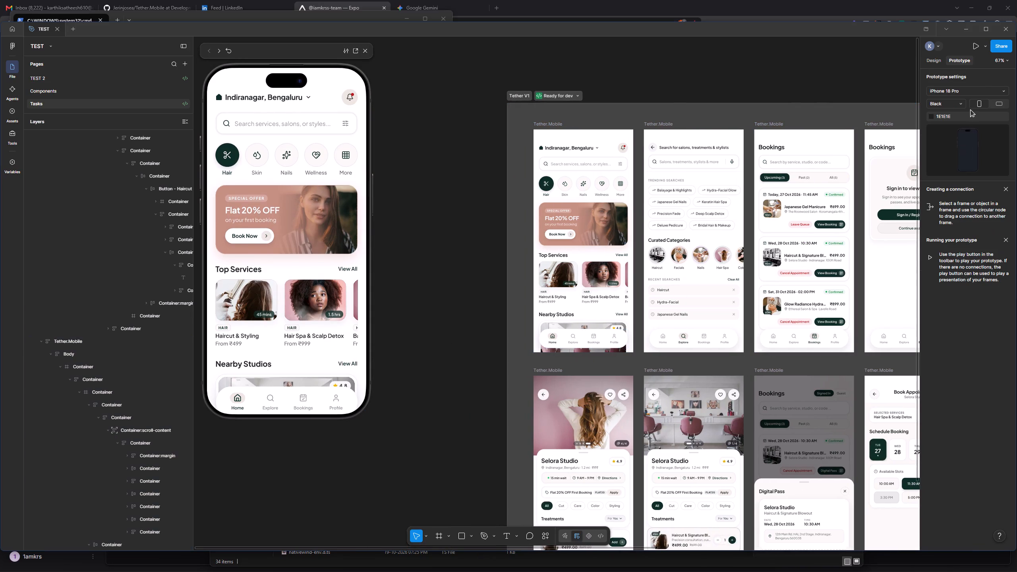
left_click(989, 89)
scroll(975, 93, "up", 1)
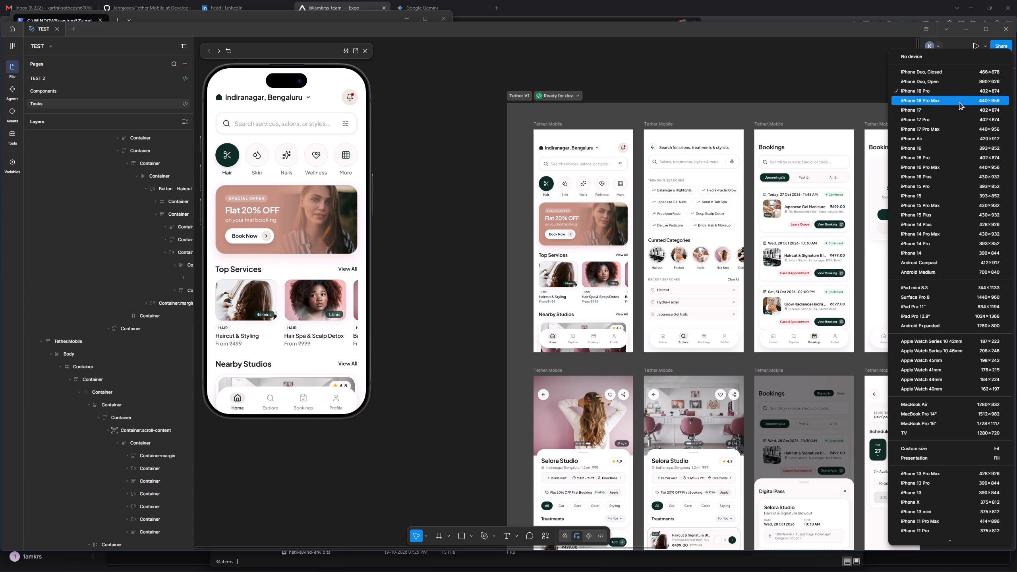
left_click(944, 127)
left_click_drag(332, 309, 345, 393)
left_click_drag(345, 393, 345, 241)
left_click_drag(345, 241, 349, 129)
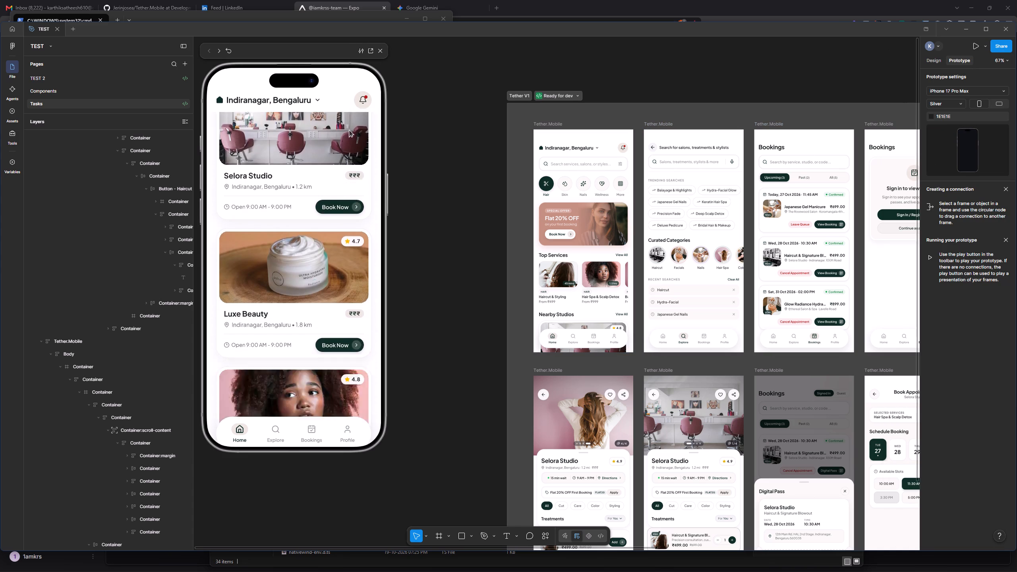
left_click_drag(349, 129, 359, 75)
left_click_drag(311, 126, 429, 414)
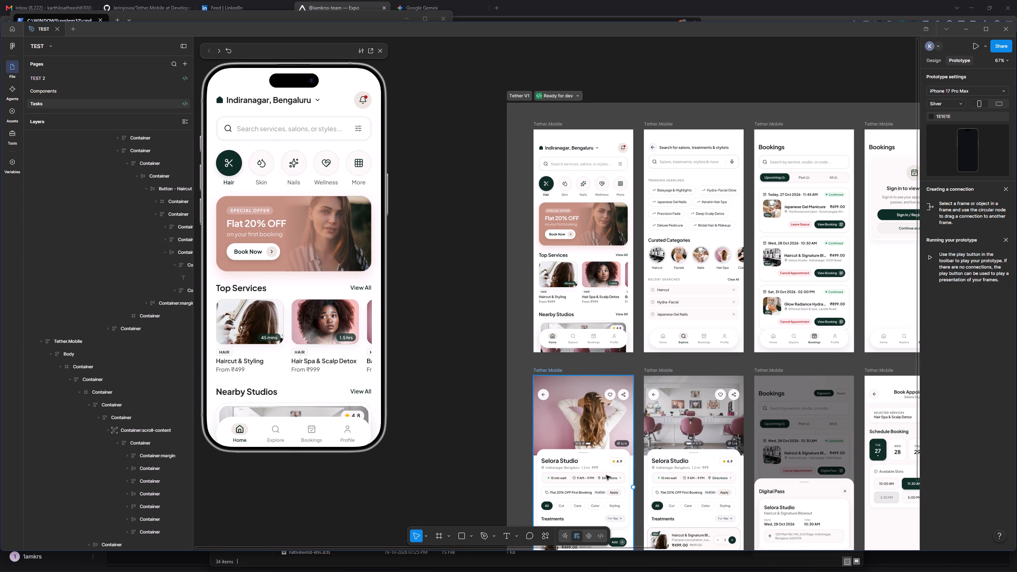
Select the bottom navigation bars on the Home, Explore, both Bookings and Profile screens and move them up together by 10 px.
left_click(610, 351)
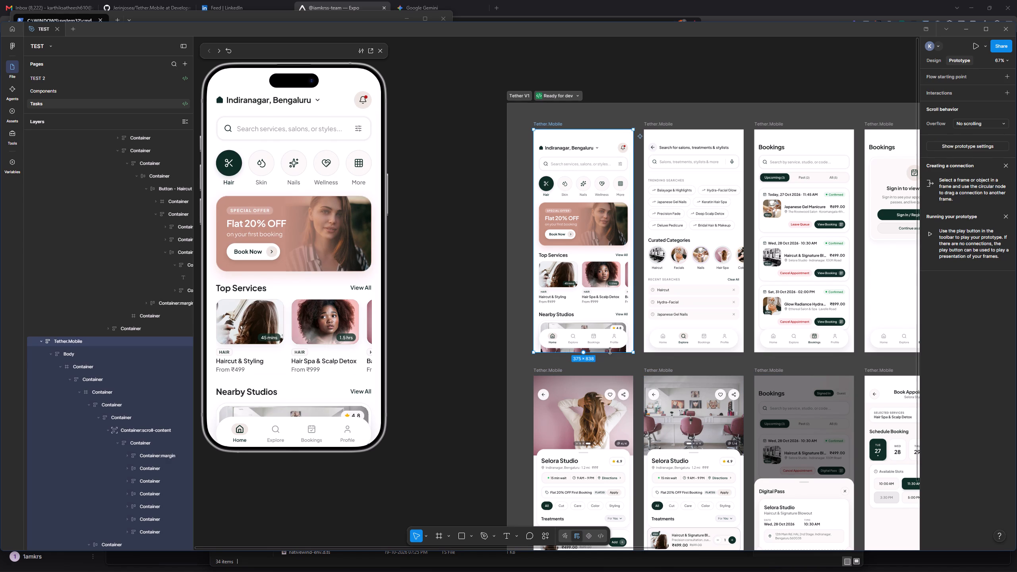
double_click(611, 327)
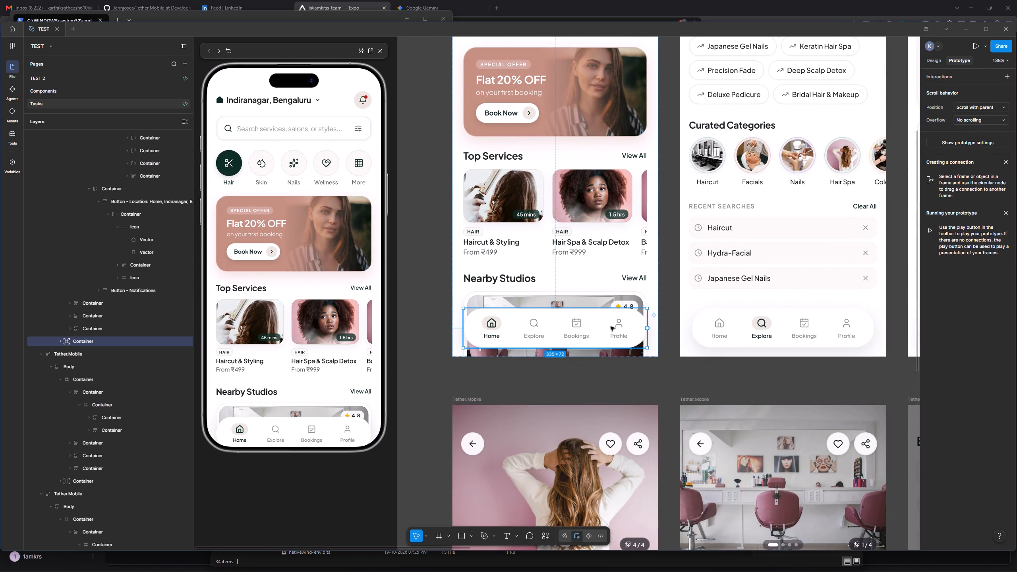
left_click(746, 334, "shift")
scroll(746, 334, "left", 10)
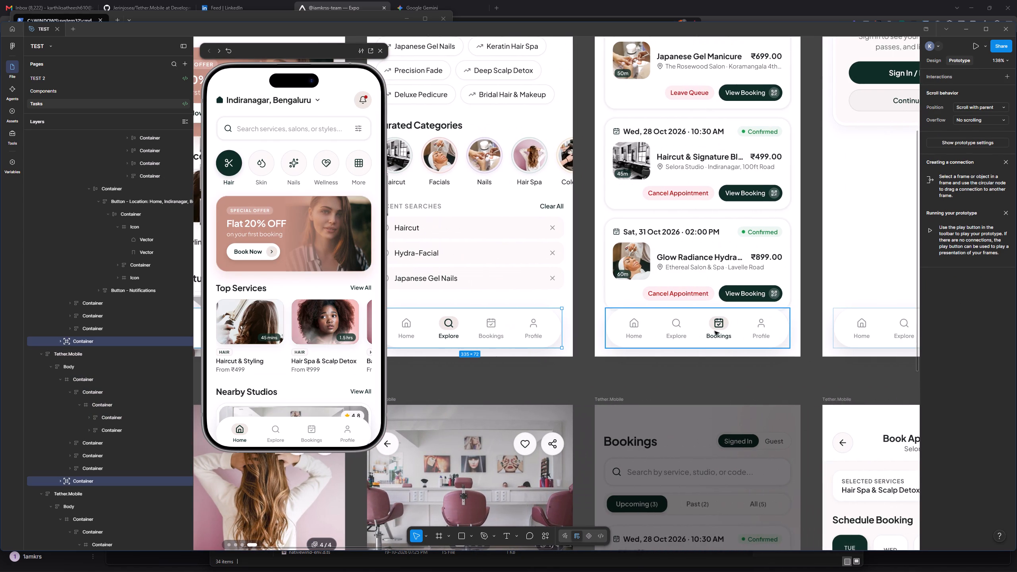
left_click(710, 331, "shift")
left_click(863, 335, "shift")
scroll(863, 335, "left", 3)
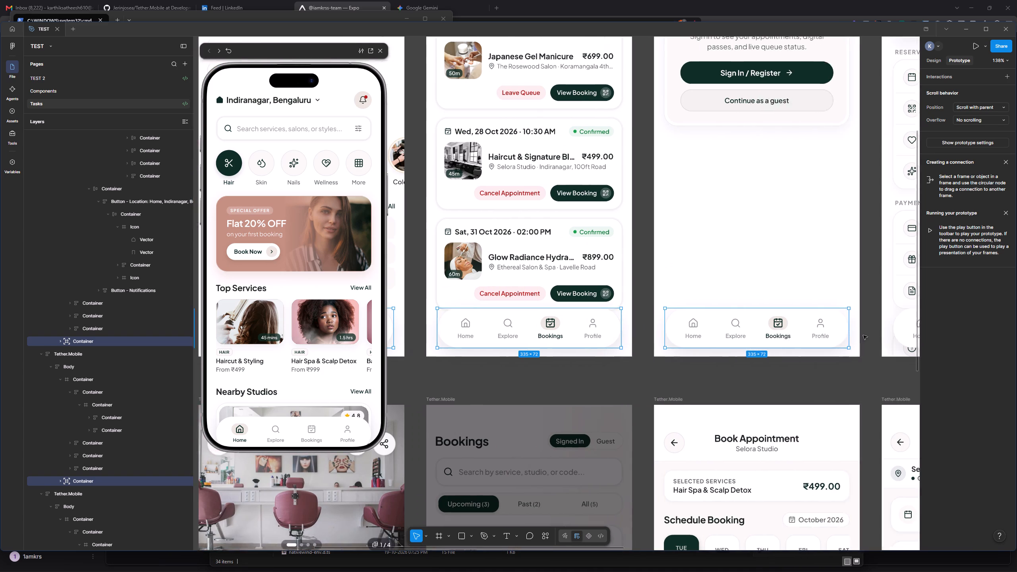
scroll(863, 335, "left", 7)
left_click(793, 329, "shift")
scroll(793, 329, "left", 4)
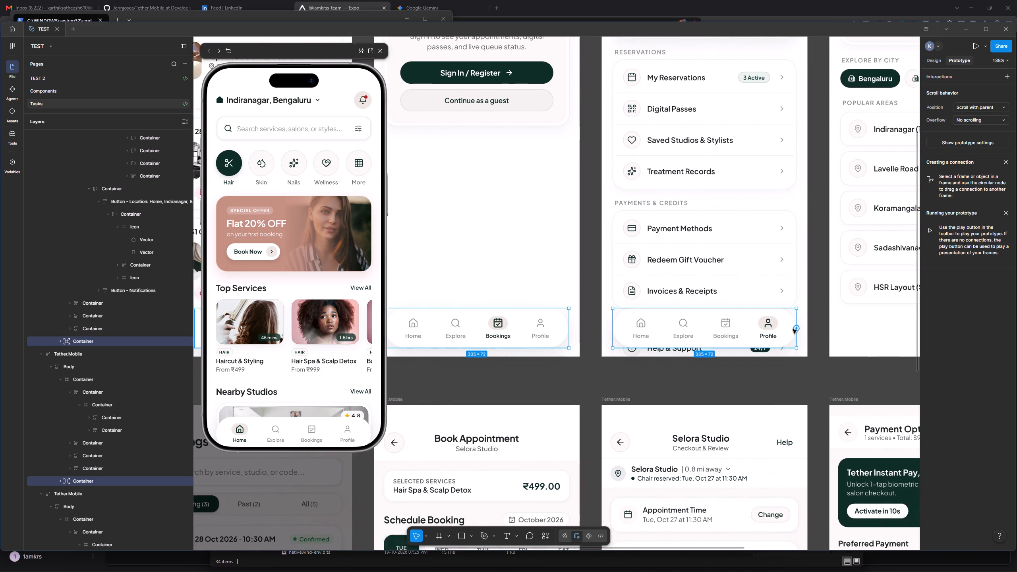
scroll(793, 329, "left", 5)
scroll(793, 329, "down", 1)
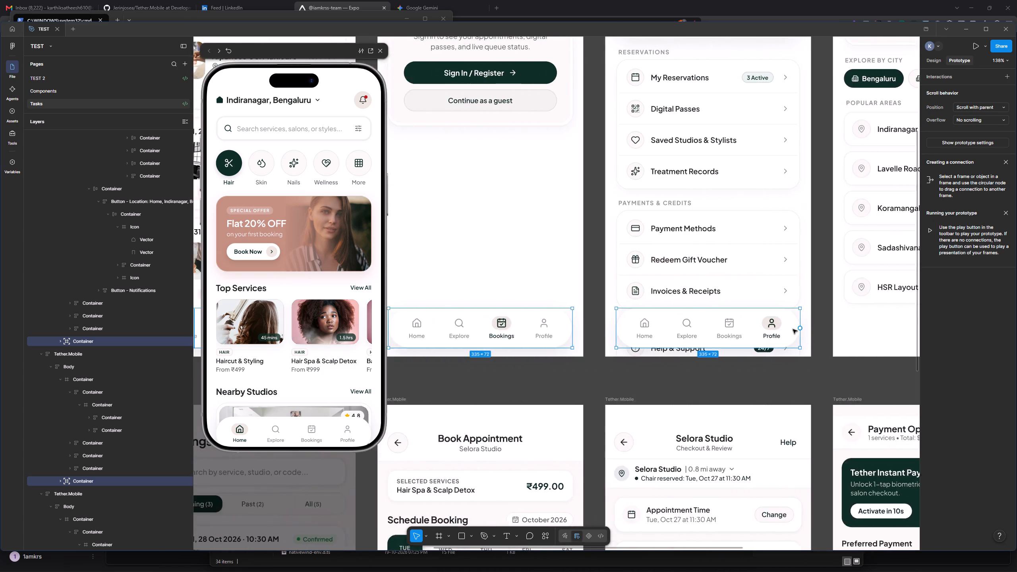
scroll(793, 329, "down", 2)
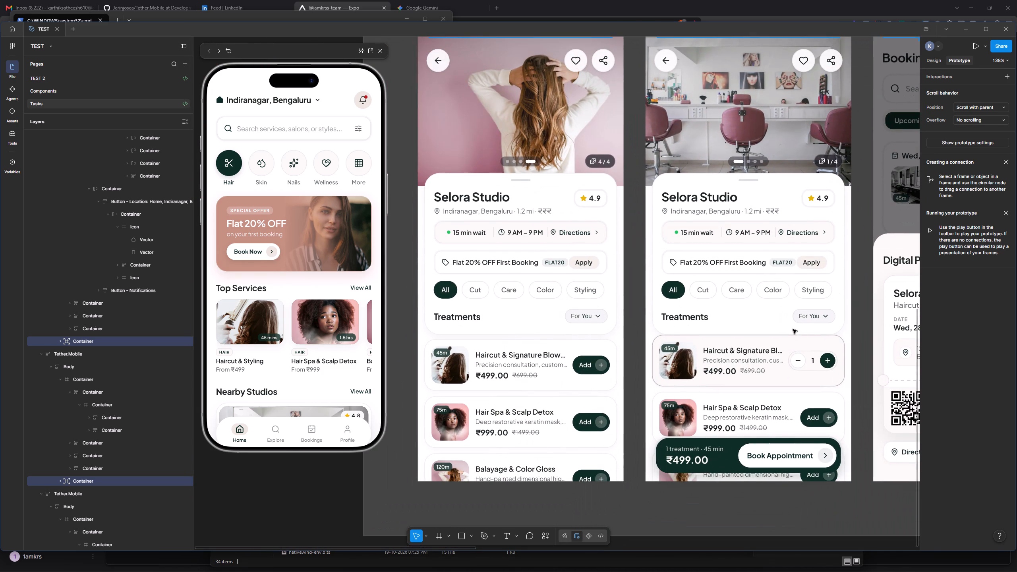
scroll(431, 365, "up", 9)
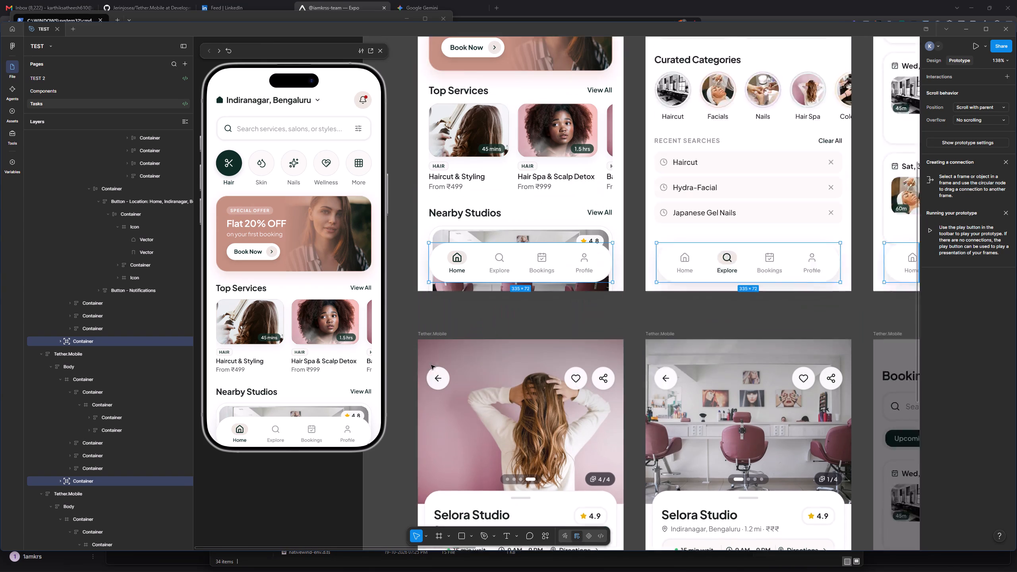
scroll(431, 365, "up", 4)
scroll(431, 365, "down", 1)
key("shift+Up")
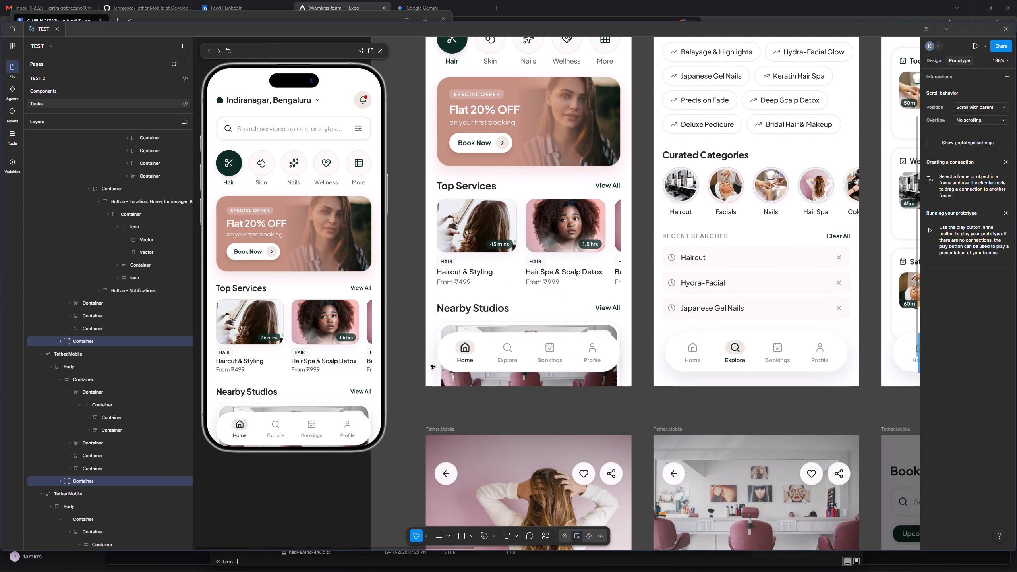
key("shift+Up")
key("shift+Down")
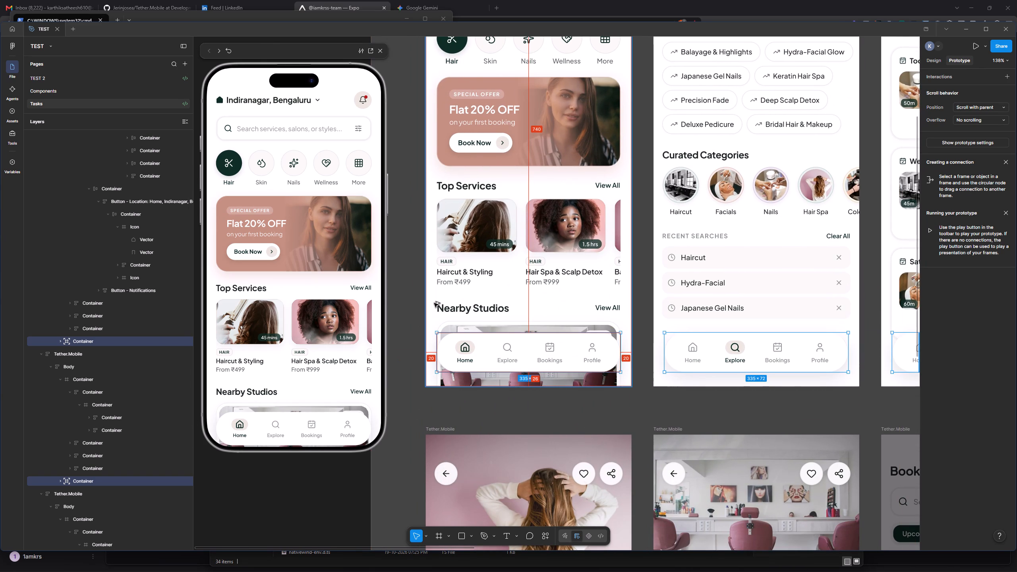
Nudge the five selected bottom navigation bars up by about another 10 px in fine increments.
key("alt+Up")
key("alt+Up")
key("alt+Up")
key("alt+Up")
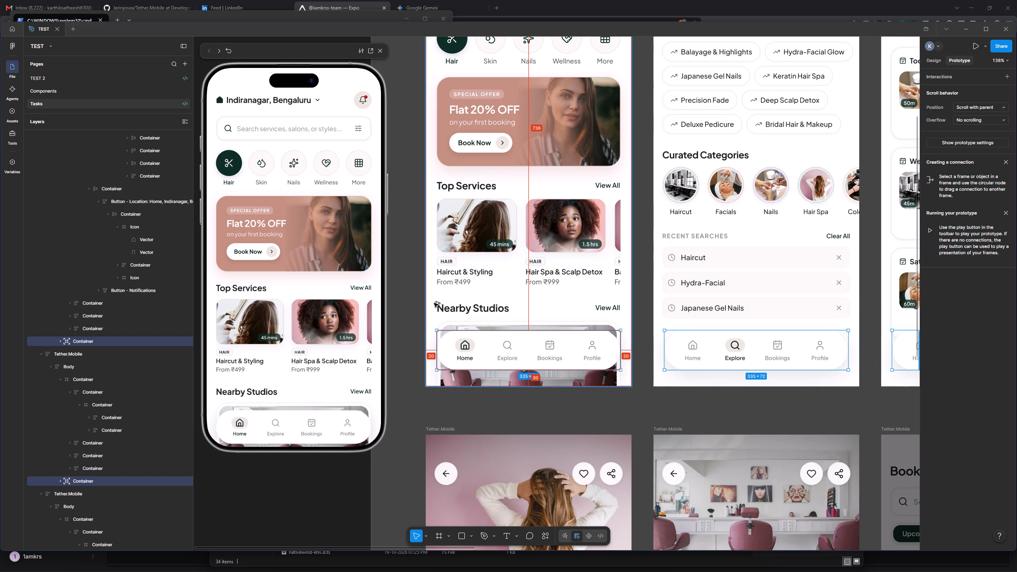
key("alt+Up")
key("alt+Up")
key("alt+Up")
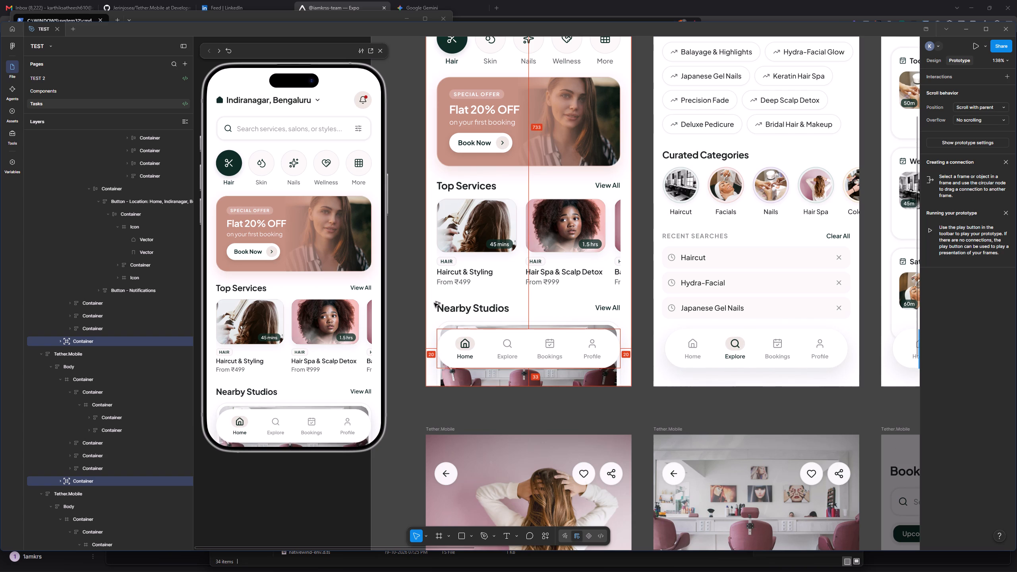
key("alt+Up")
key("alt+Up")
key("alt+Up")
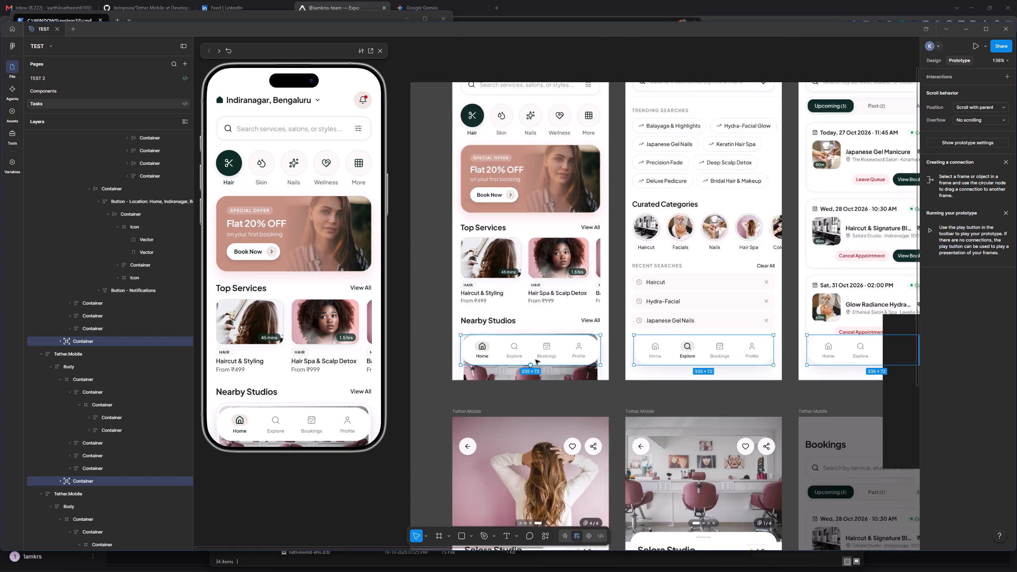
Move the floating Book Appointment bar on the Selora Studio screen up about 20 px from the frame's bottom edge.
scroll(572, 398, "down", 1)
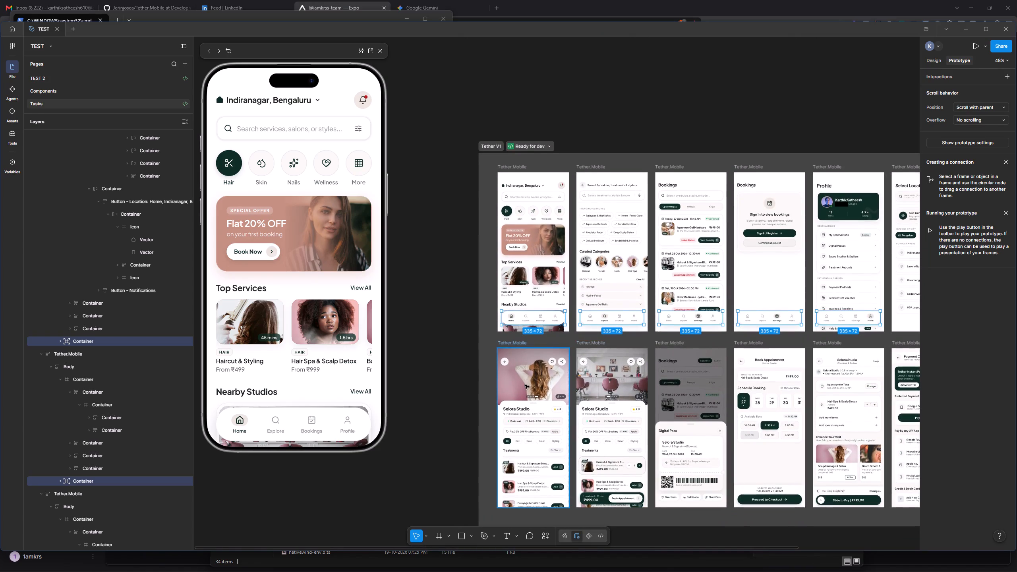
scroll(525, 385, "down", 2)
double_click(633, 423)
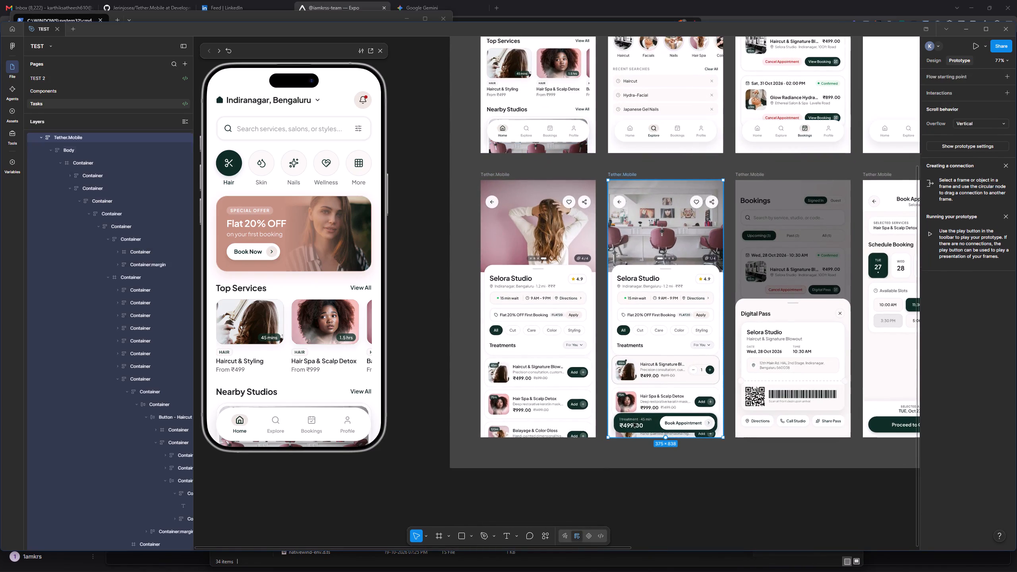
double_click(633, 423)
double_click(633, 423)
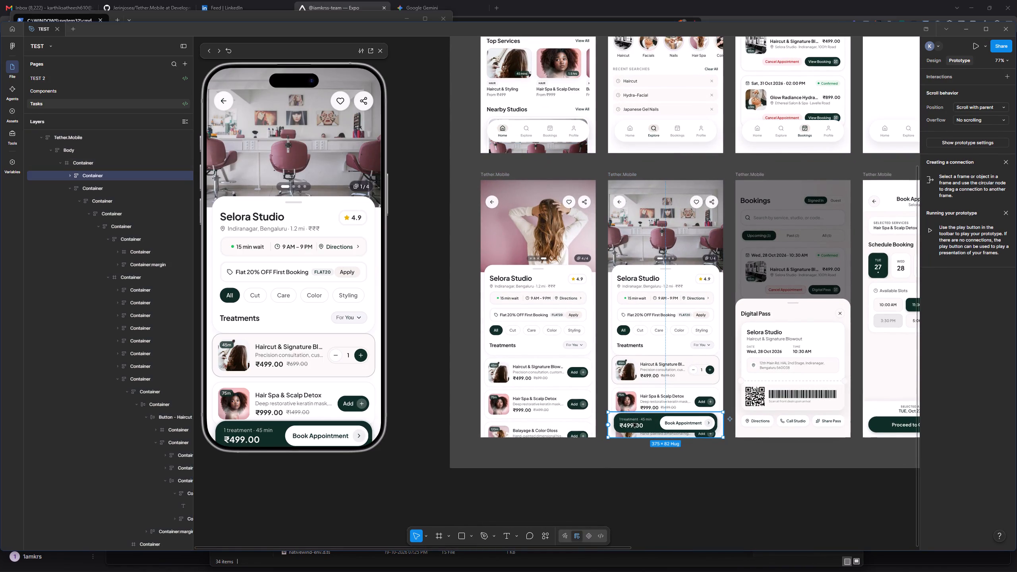
double_click(633, 423)
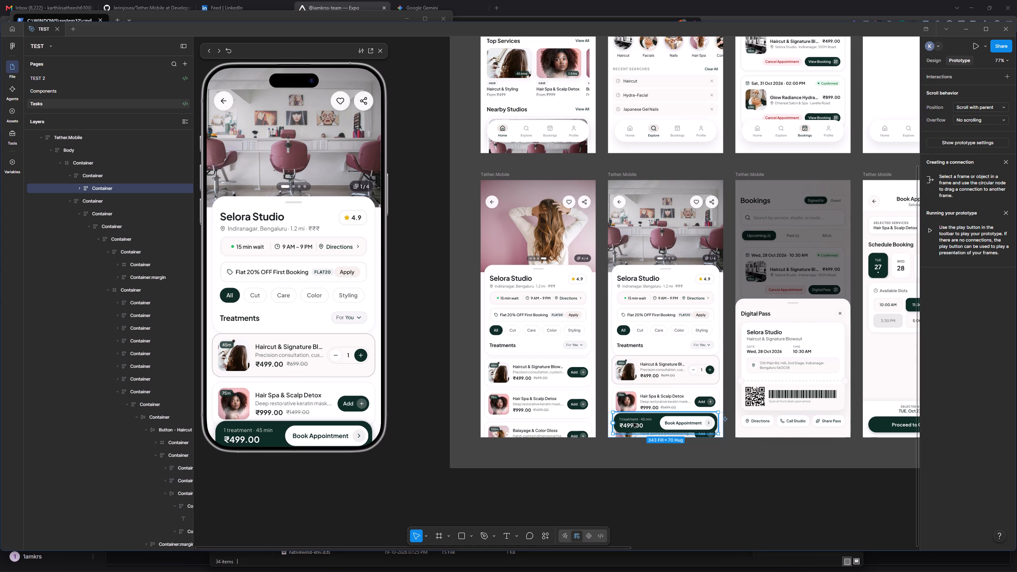
key("ctrl+z")
scroll(633, 423, "left", 5)
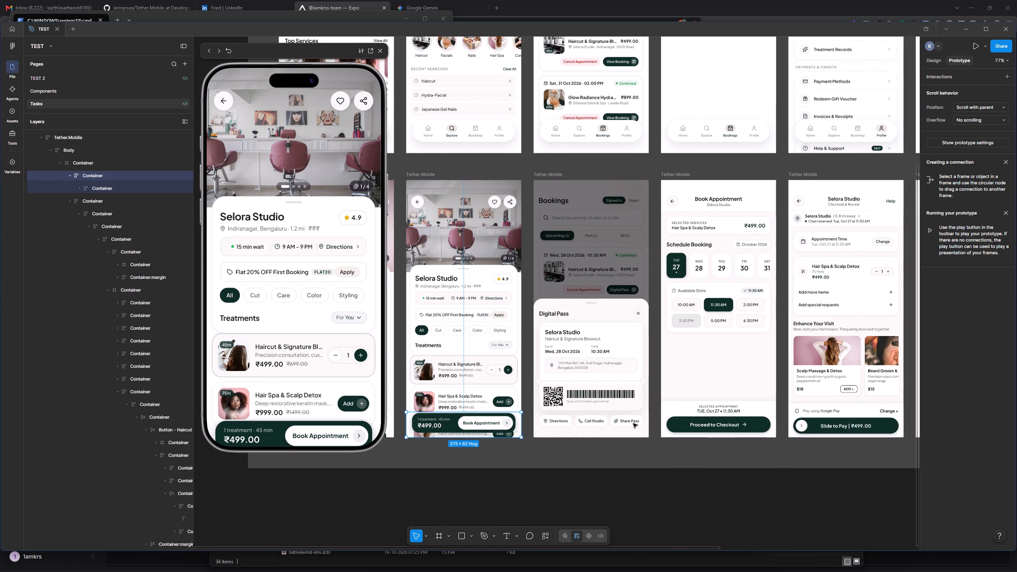
scroll(633, 423, "left", 1)
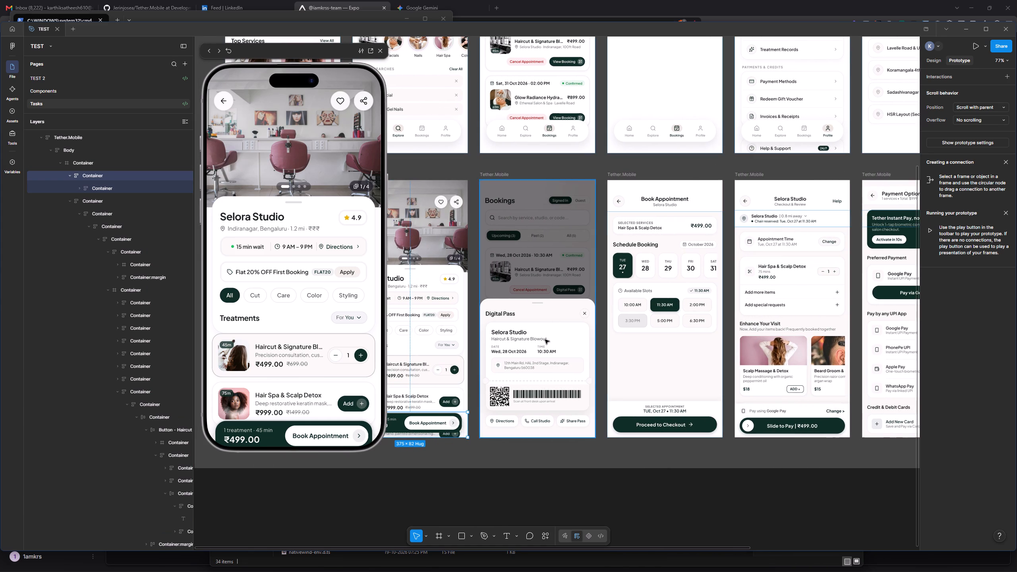
key("shift+Up")
scroll(545, 340, "right", 3)
key("shift+Up")
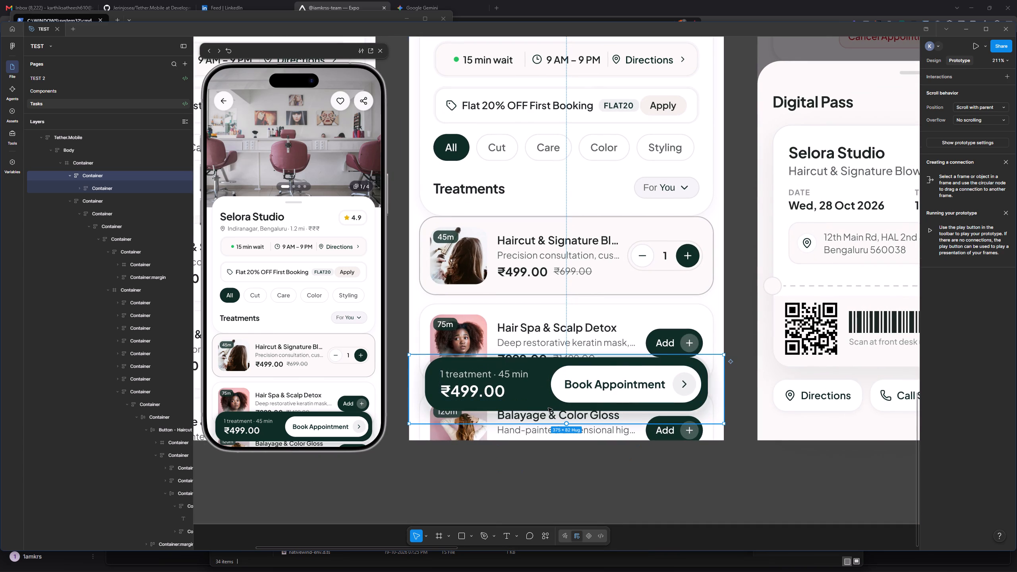
Set the corner radius of the dark green Book Appointment bar to 30.
left_click(528, 405, "ctrl")
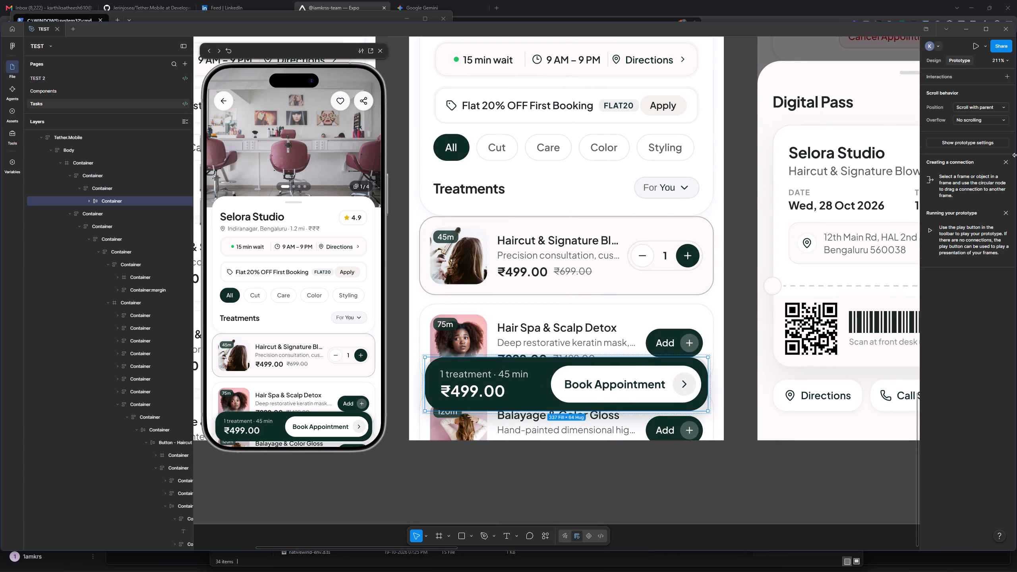
left_click(938, 61)
left_click(980, 336)
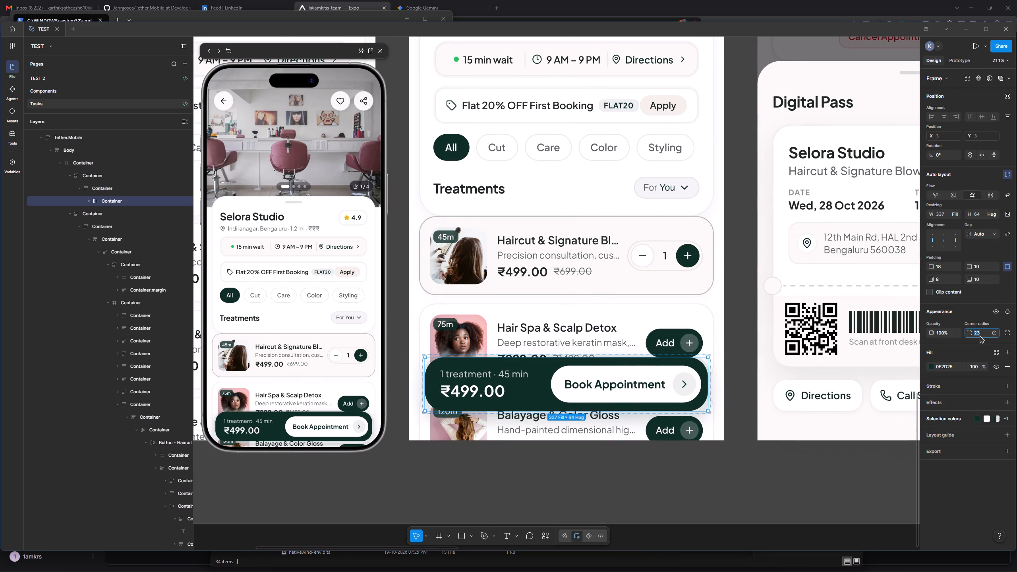
type("30")
key("Return")
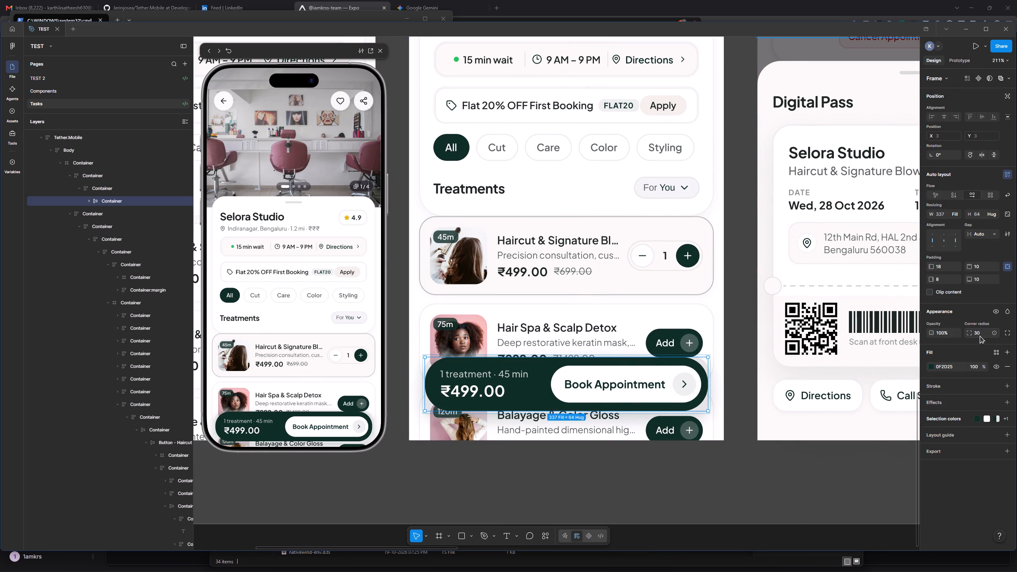
Extend the Digital Pass sheet upward from its top edge to a height of about 466 px.
scroll(703, 440, "left", 5)
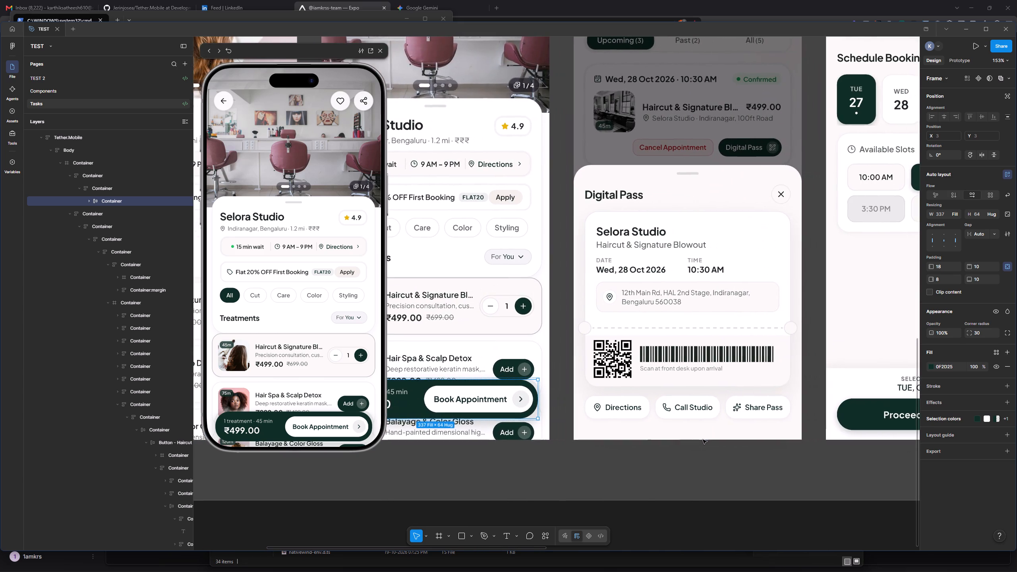
scroll(703, 440, "left", 2)
scroll(740, 380, "left", 2)
left_click(645, 365)
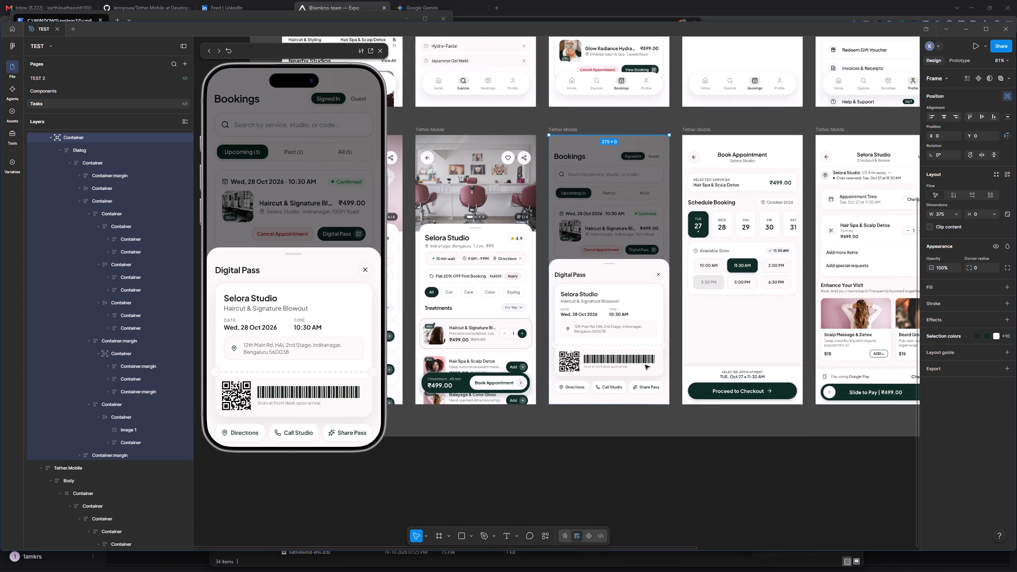
double_click(605, 365)
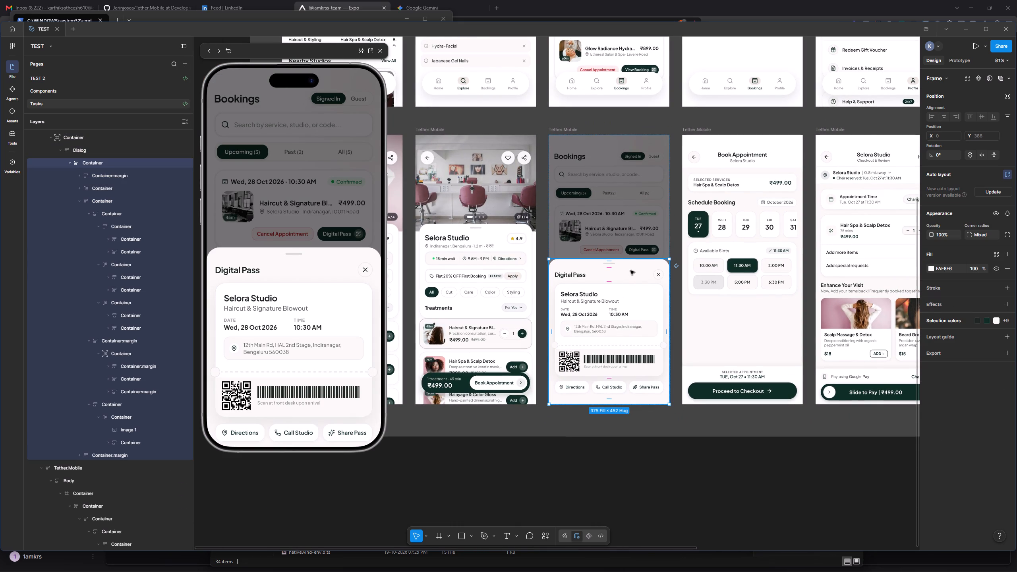
left_click_drag(633, 259, 636, 254)
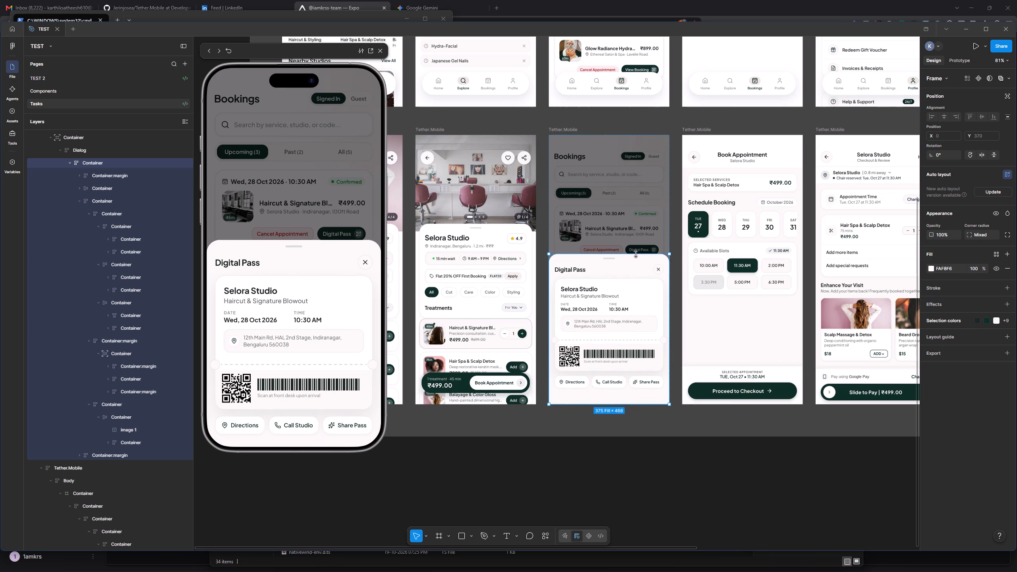
left_click_drag(636, 254, 636, 255)
Move the Proceed to Checkout footer on the Book Appointment screen up to Y 699.
scroll(769, 267, "left", 2)
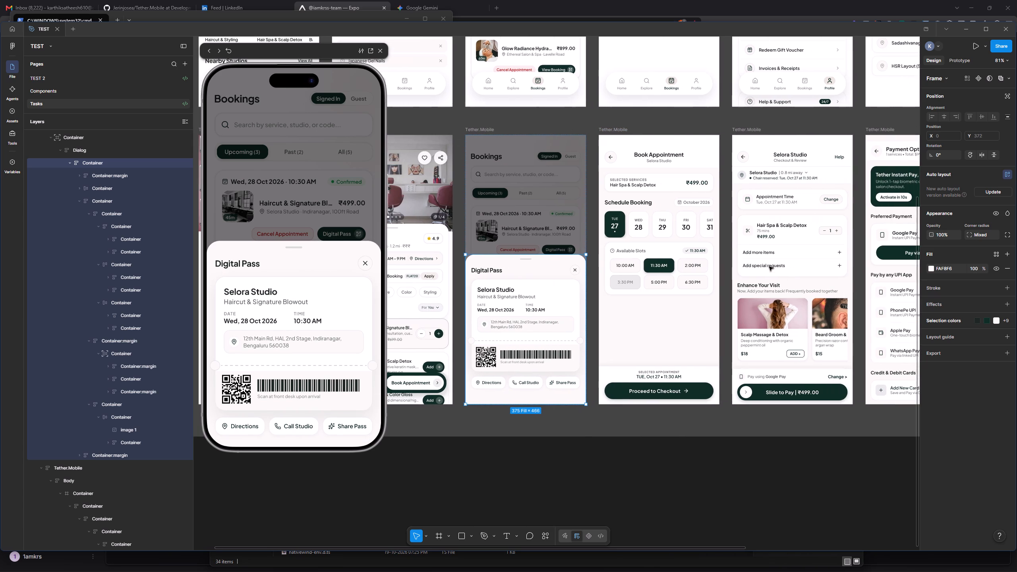
left_click(654, 336)
left_click(641, 402)
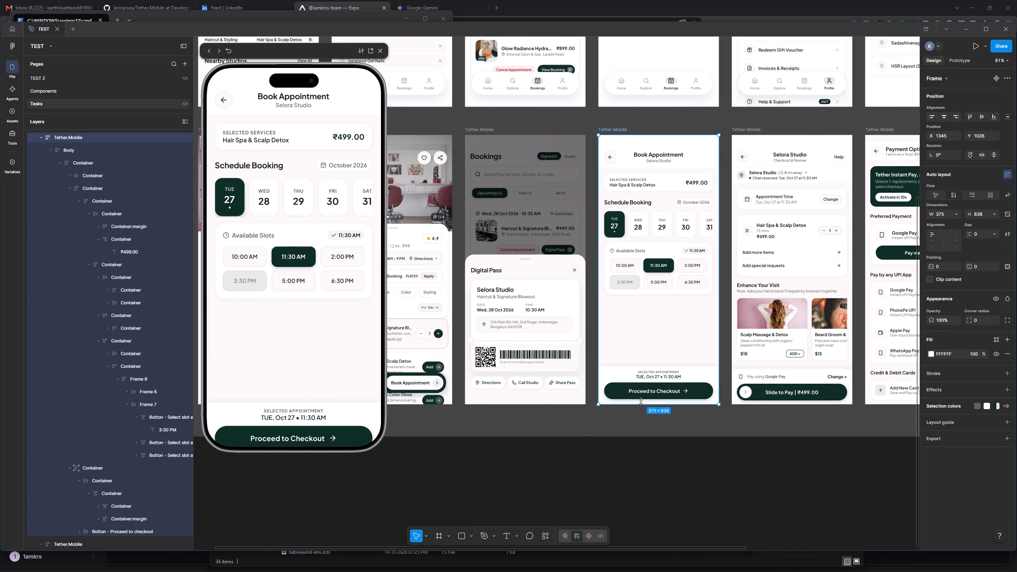
double_click(646, 394)
double_click(646, 394)
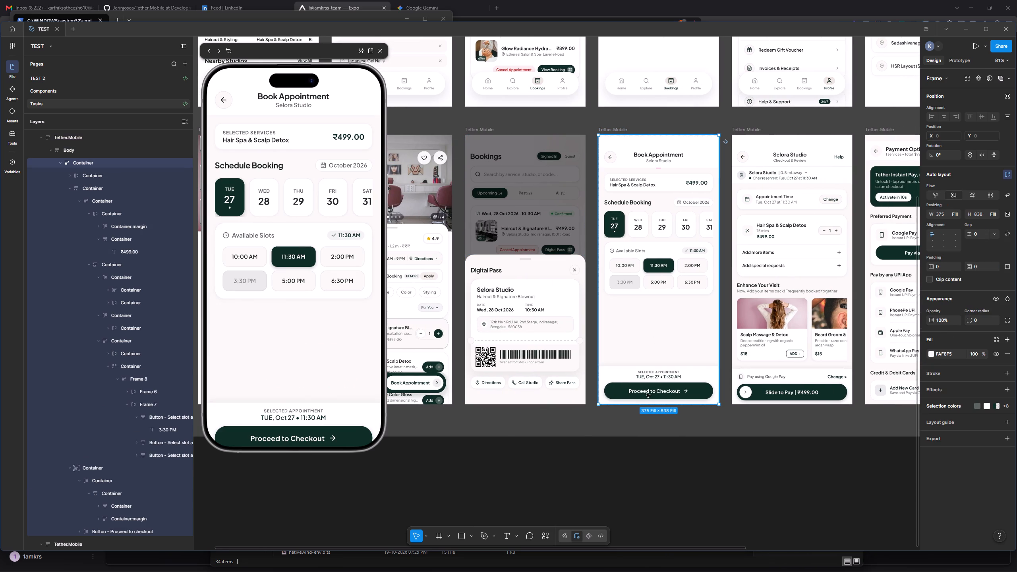
left_click_drag(634, 392, 638, 384, "shift")
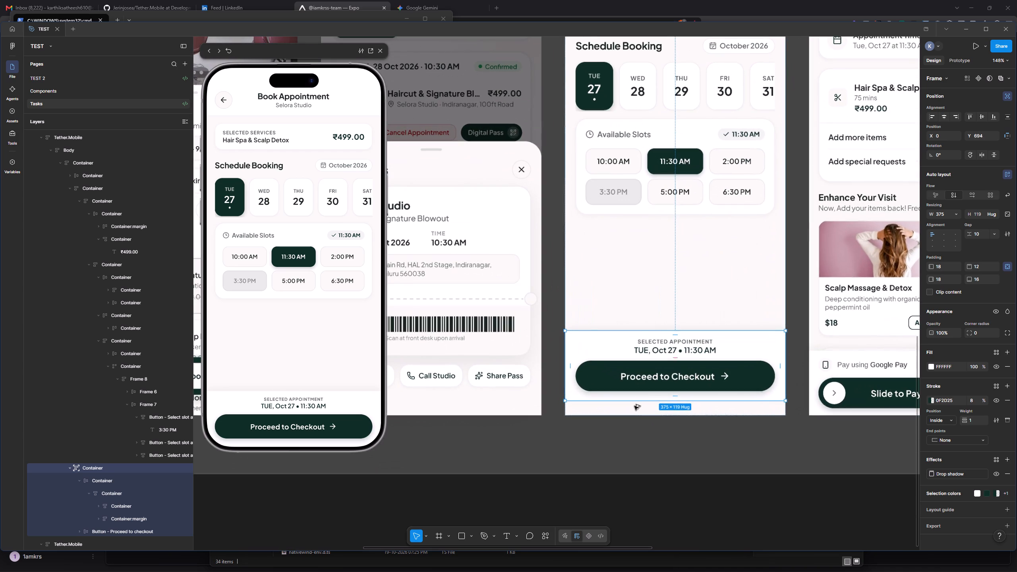
key("alt+Down")
key("alt+Down")
key("alt+Down")
key("alt+Down")
key("alt+Down")
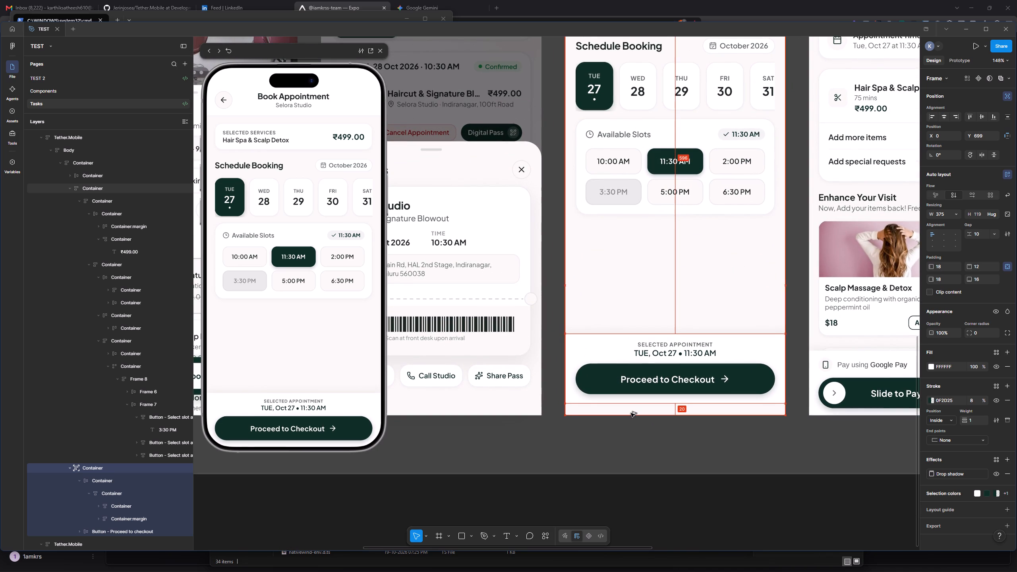
Move the Slide to Pay footer on the Checkout & Review screen up to Y 697.
scroll(631, 413, "left", 4)
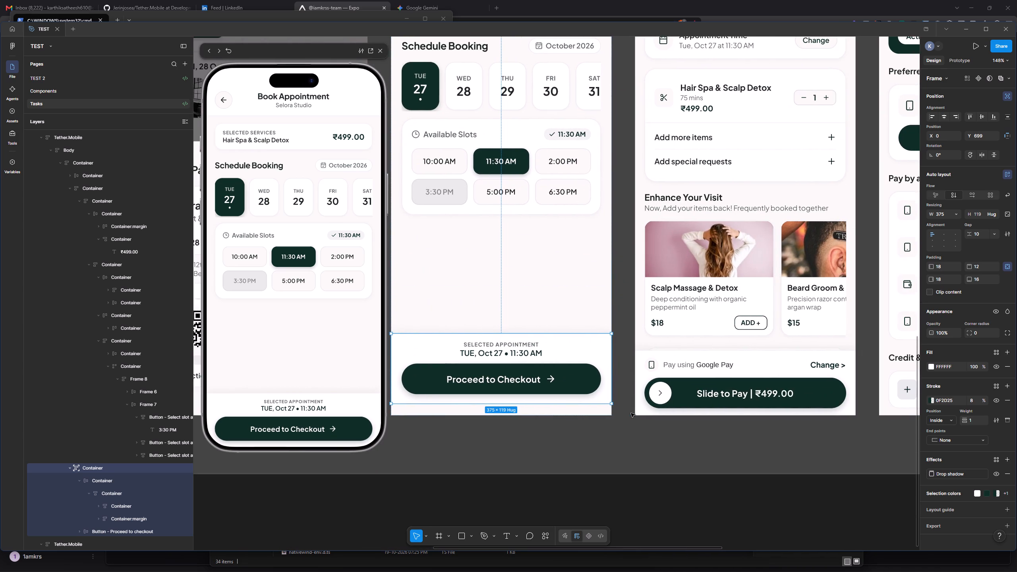
scroll(631, 413, "left", 1)
double_click(696, 374)
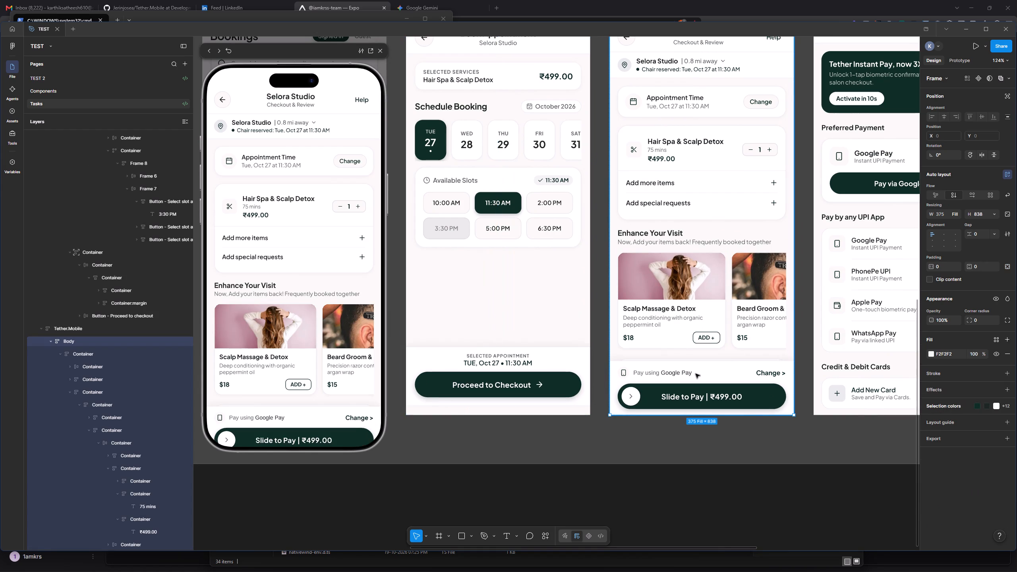
double_click(696, 374)
double_click(696, 374)
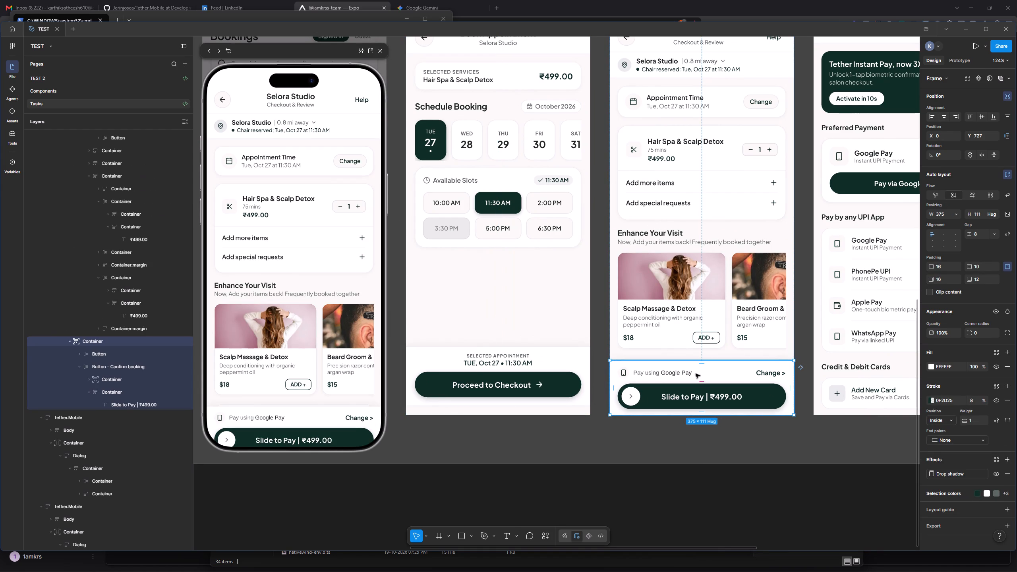
key("shift+Up")
key("shift+Up")
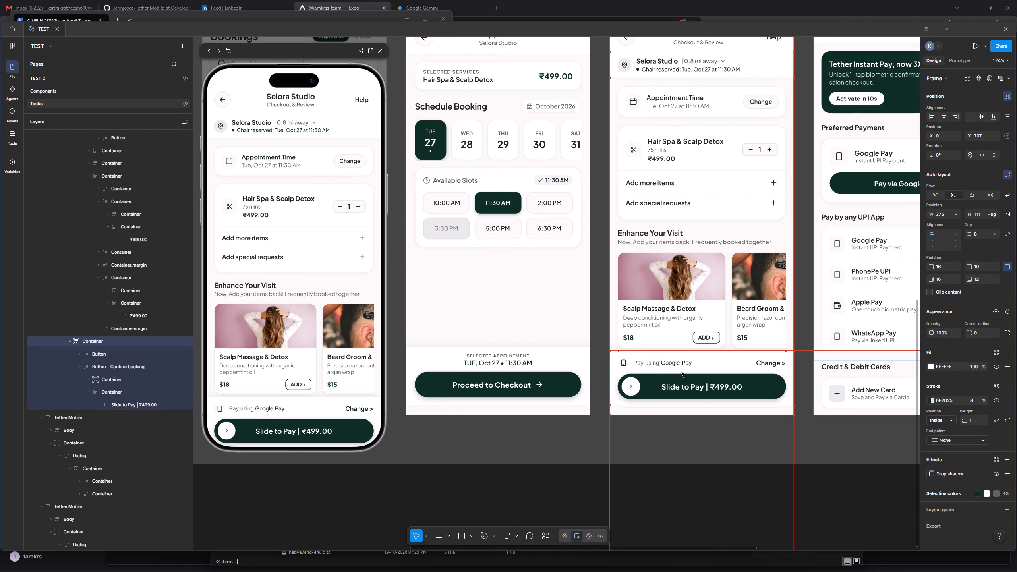
key("shift+Up")
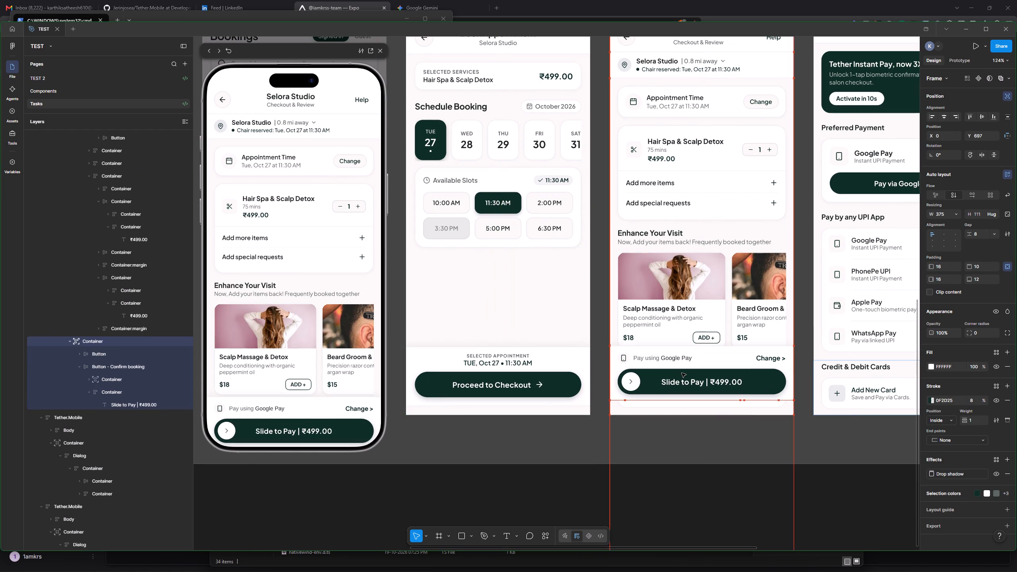
Select the Slide to Pay button in the Checkout & Review screen's footer.
left_click(579, 388, "ctrl")
left_click(654, 389, "ctrl")
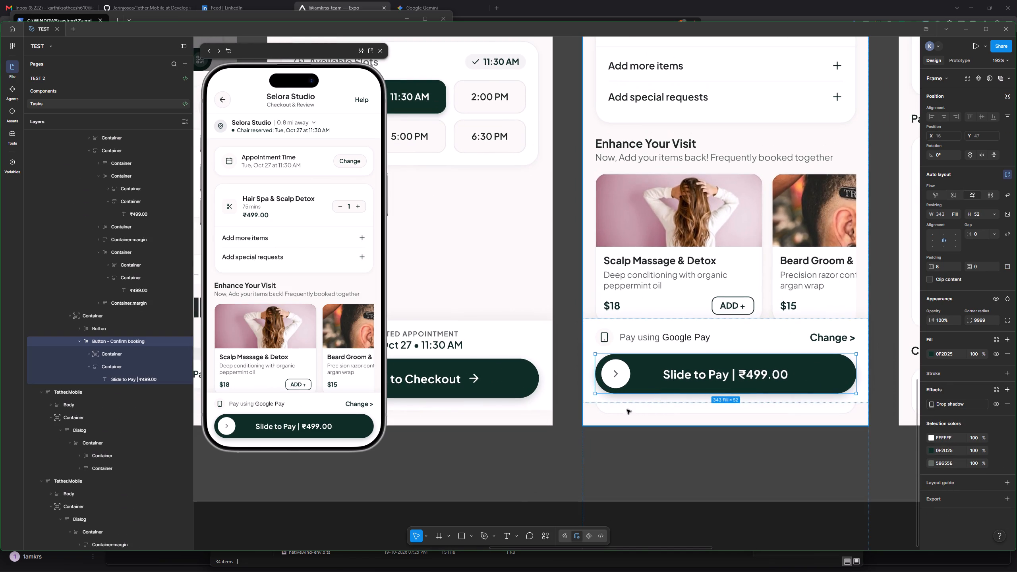
Move the Slide to Pay footer container on the Checkout & Review screen down to Y 703.
left_click(588, 398)
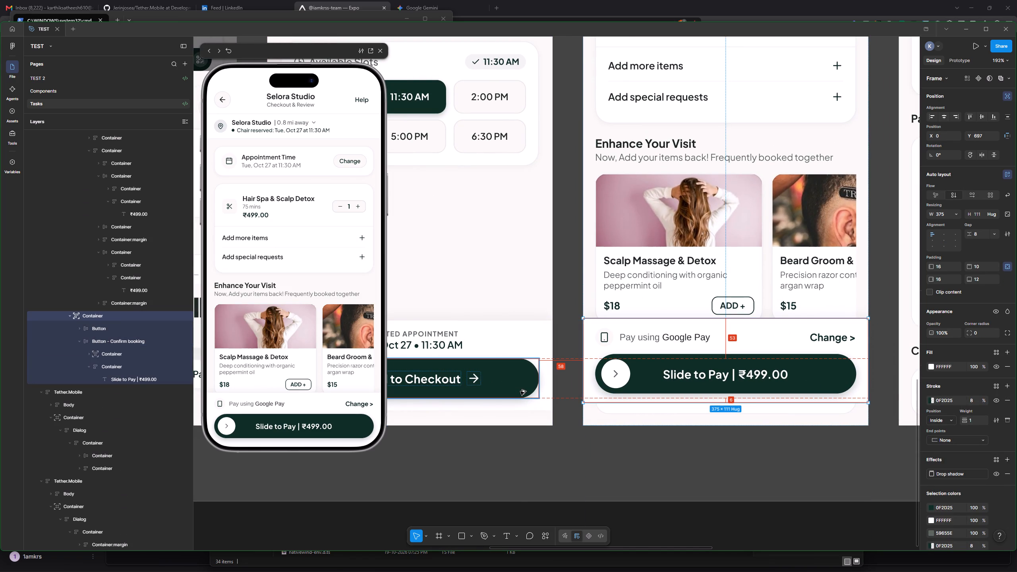
key("alt+Down")
key("alt+Down")
key("alt+Down")
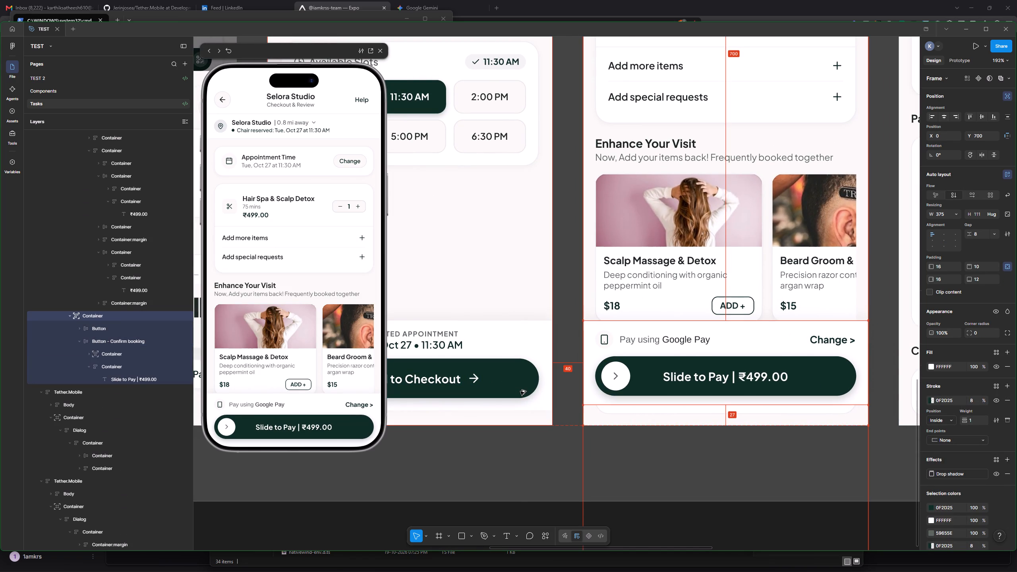
key("alt+Down")
key("alt+Down")
key("alt+Down")
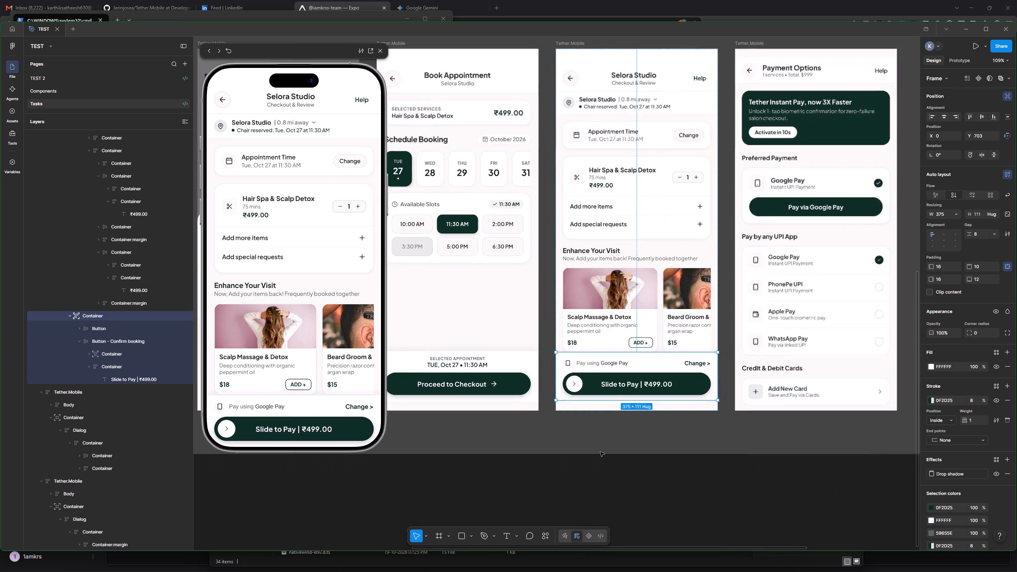
Extend the Slide to Pay footer downward to the bottom edge of the Checkout & Review screen, at a height of 135.
scroll(600, 452, "up", 1)
scroll(600, 452, "left", 1)
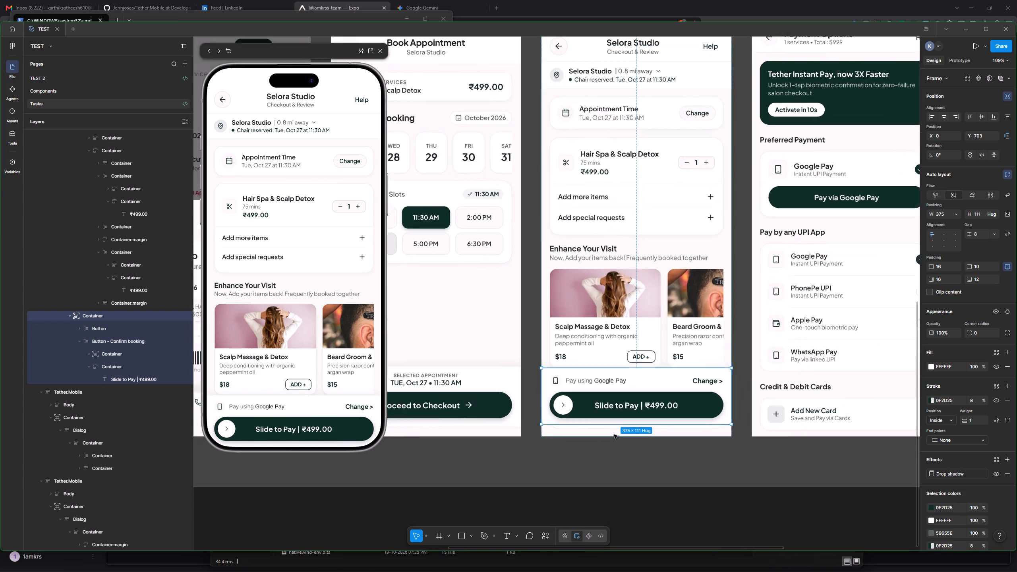
left_click(590, 430)
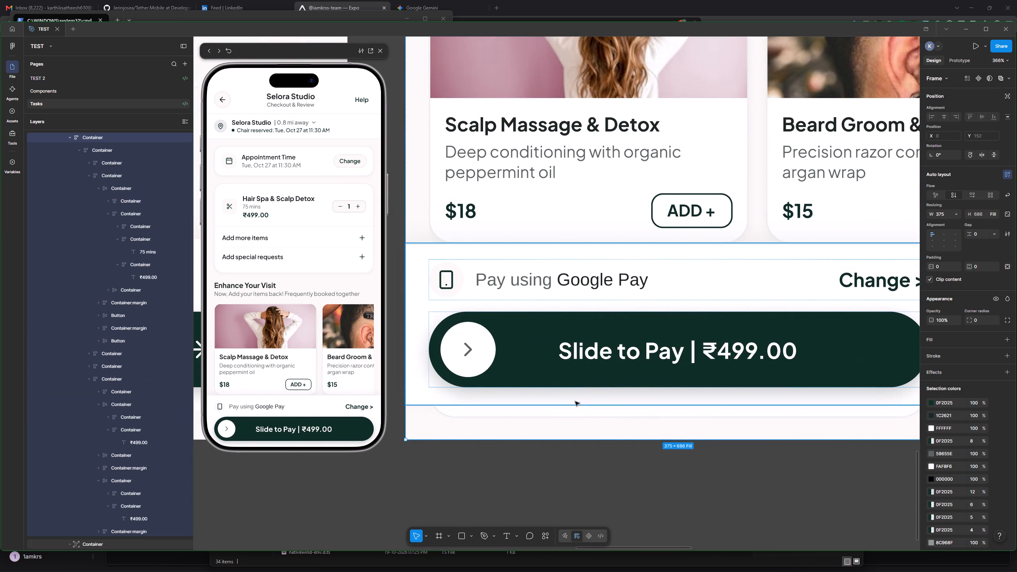
left_click(575, 400, "ctrl")
left_click_drag(569, 405, 574, 439, "ctrl")
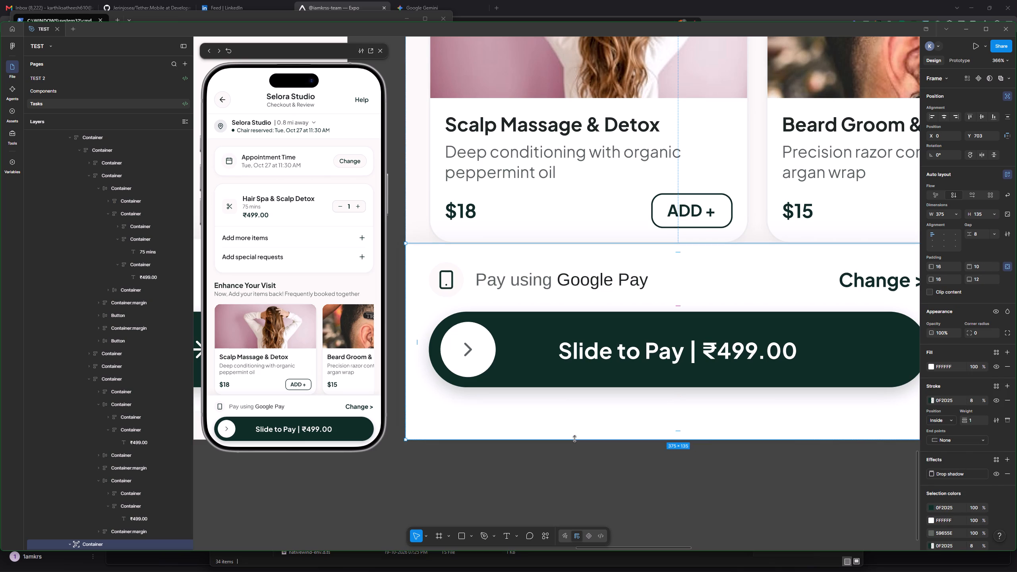
left_click(648, 473)
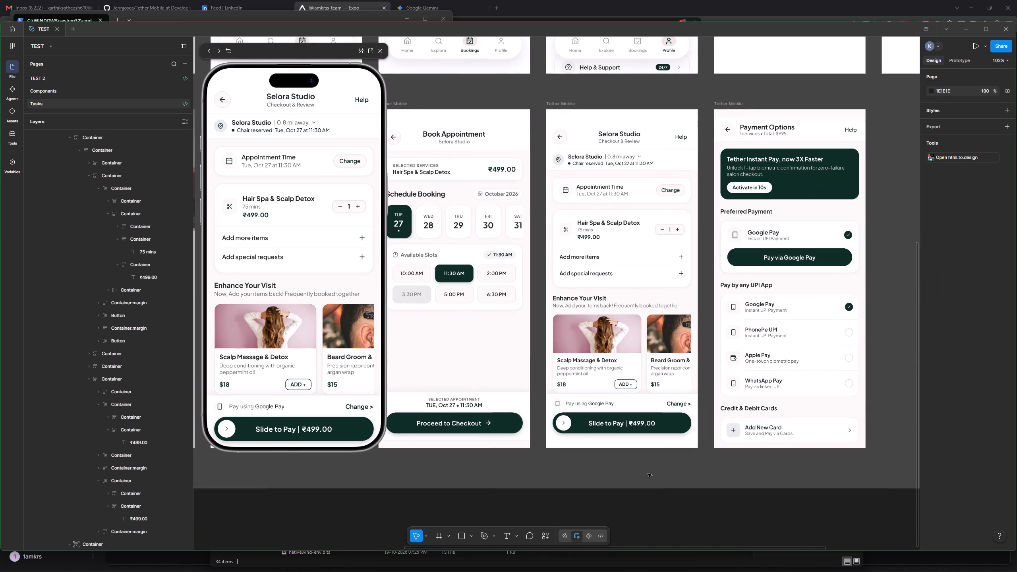
Preview the Payment Options screen and look over the full set of screens in the Tether V1 section.
scroll(648, 473, "left", 3)
scroll(648, 473, "up", 1)
left_click(668, 382)
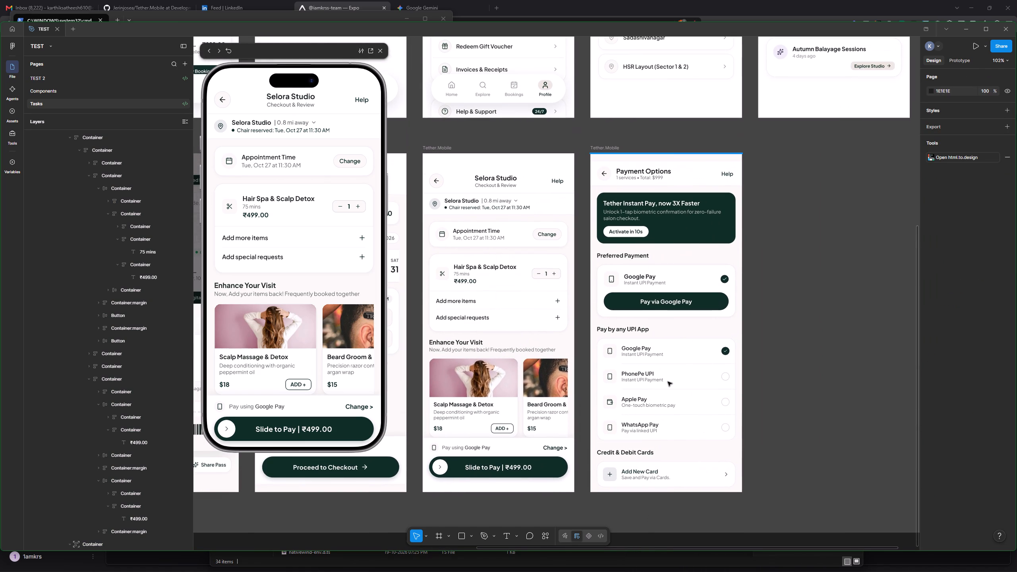
left_click(780, 370)
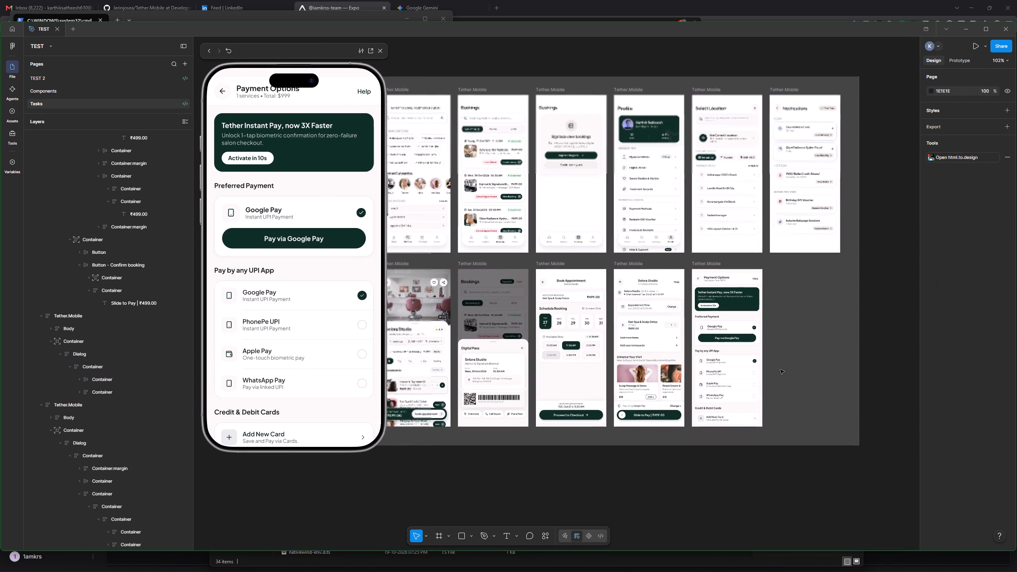
left_click_drag(348, 351, 331, 485)
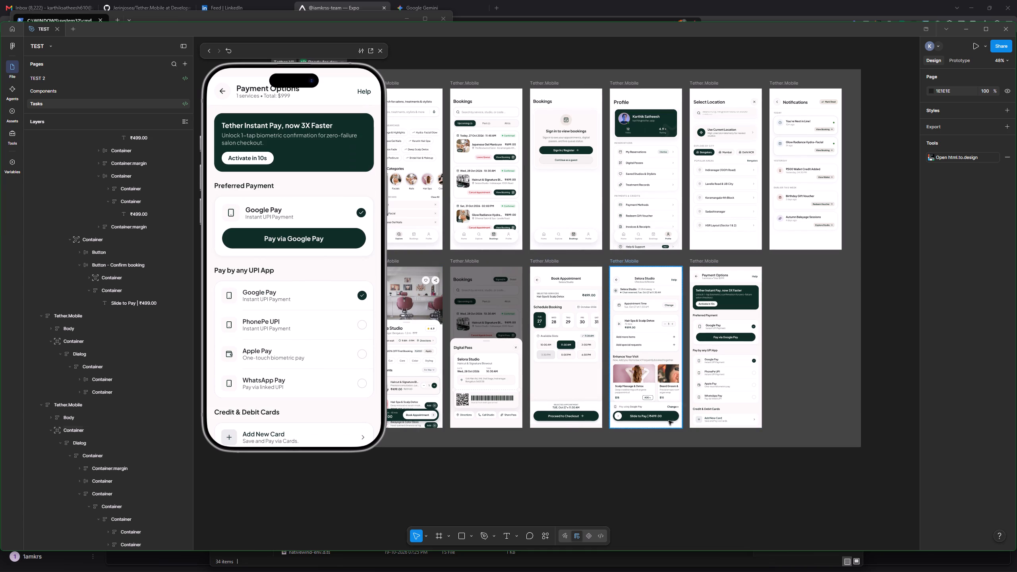
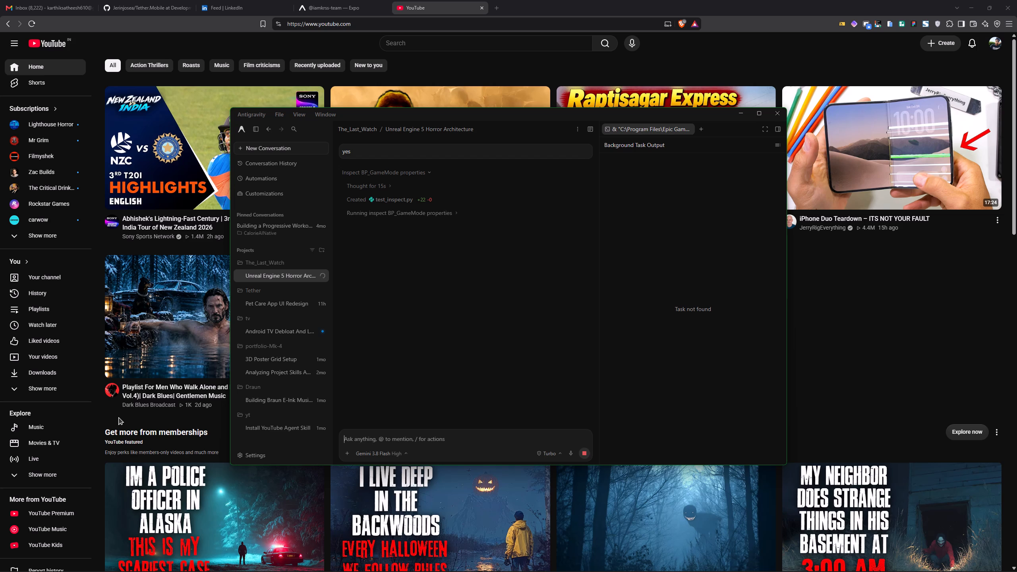
Search the computer for "fig" and switch to Figma.
type("fig")
key("Return")
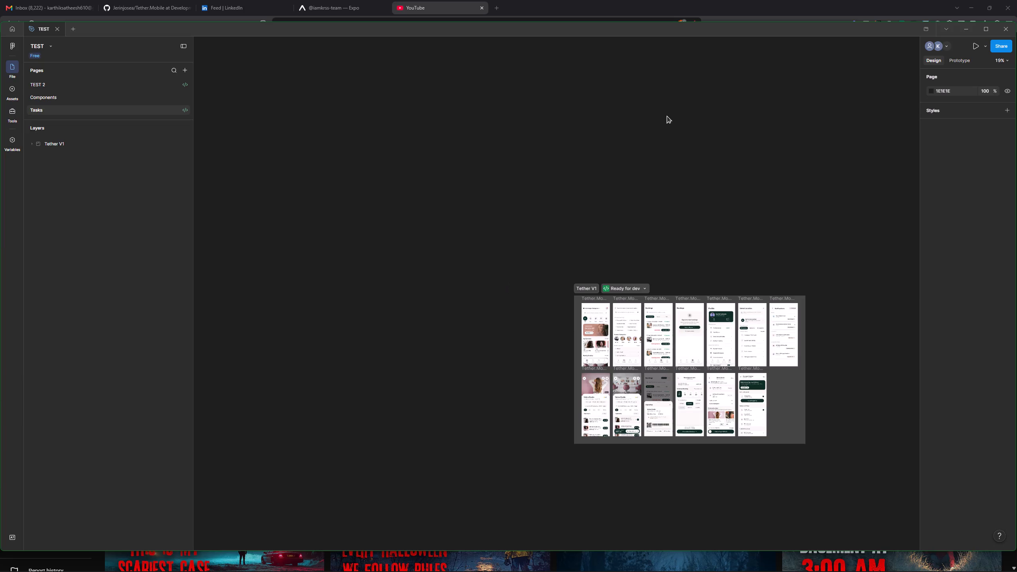
Check the list of people currently viewing the TEST file.
scroll(781, 232, "left", 3)
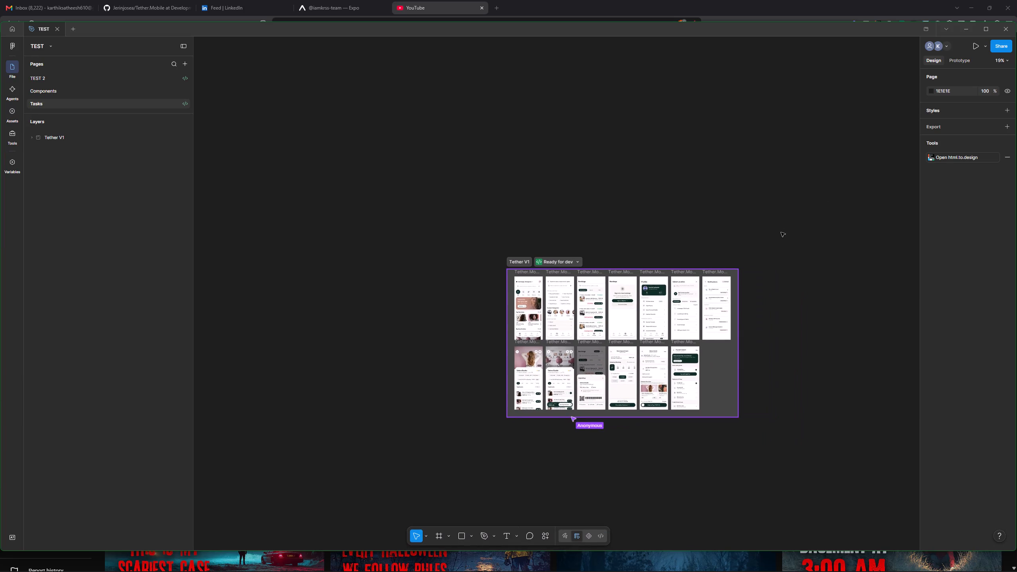
left_click(947, 46)
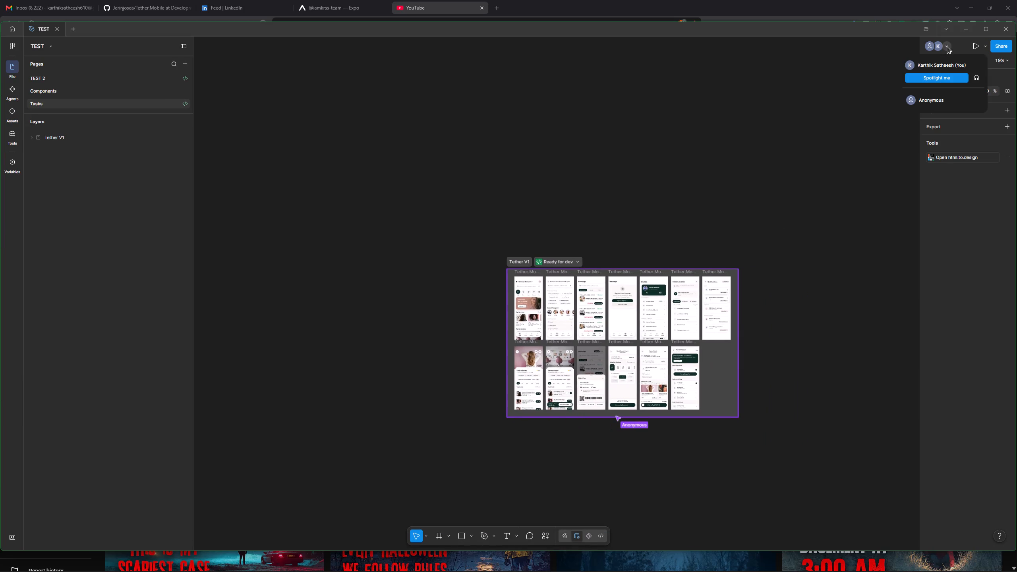
left_click(947, 46)
scroll(574, 253, "up", 1)
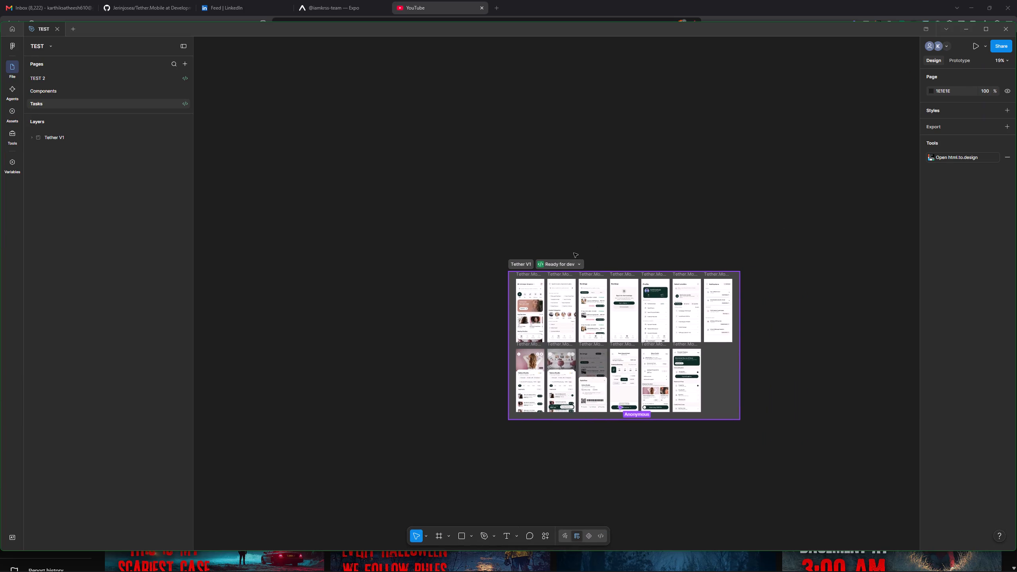
View the TEST file's sharing and access settings, and close them without making changes.
left_click(997, 43)
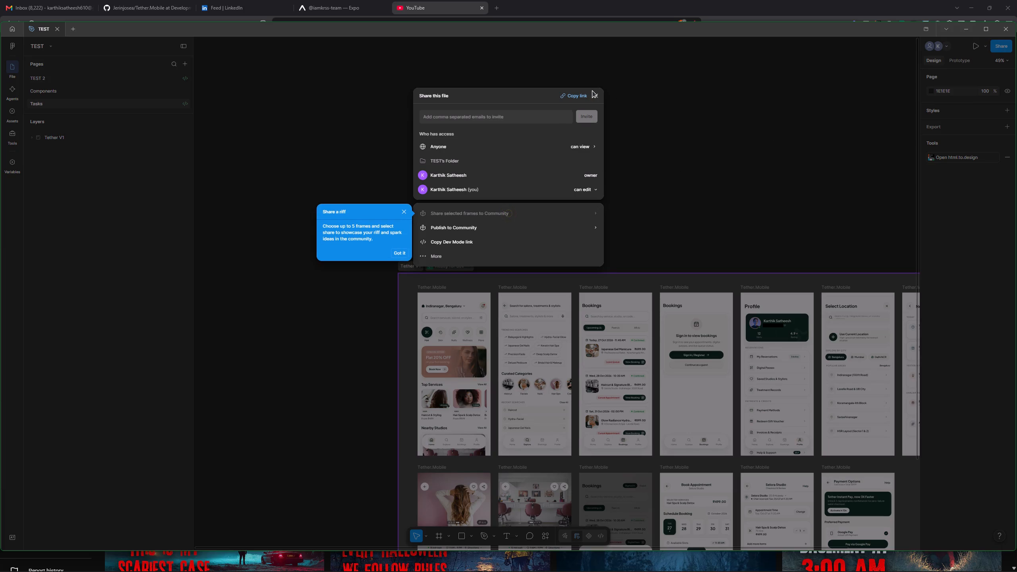
left_click(597, 92)
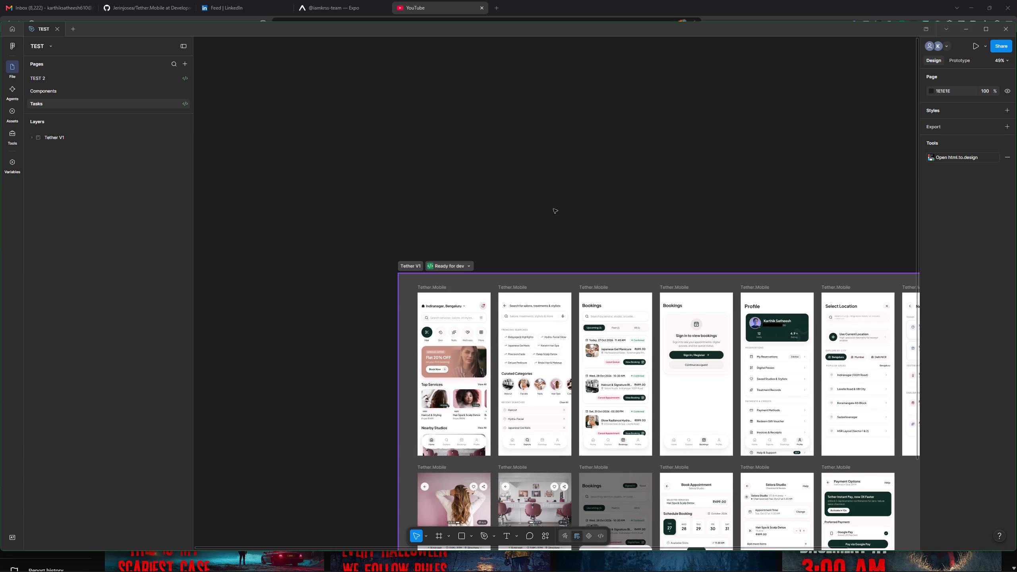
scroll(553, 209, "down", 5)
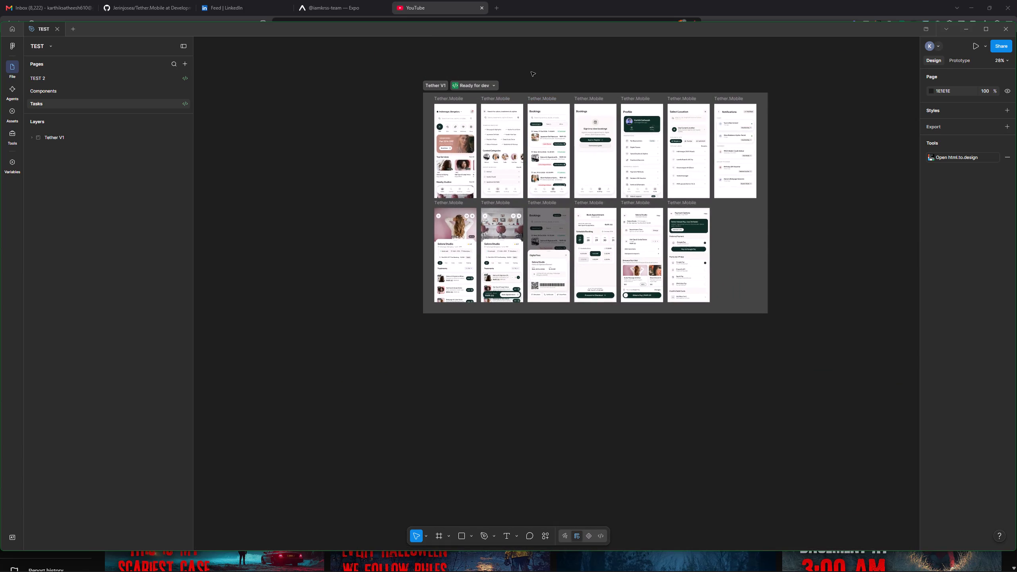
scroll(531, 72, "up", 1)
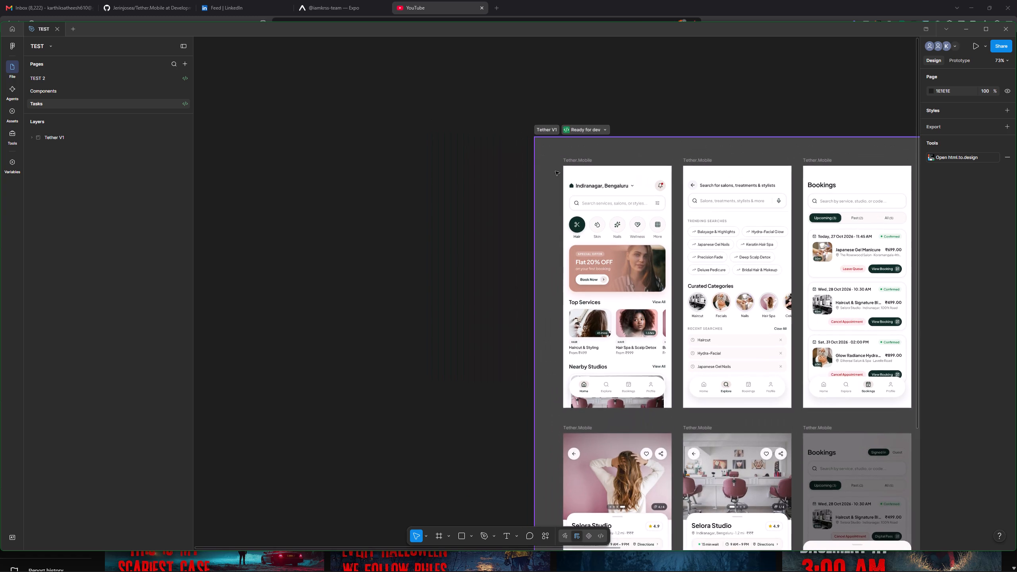